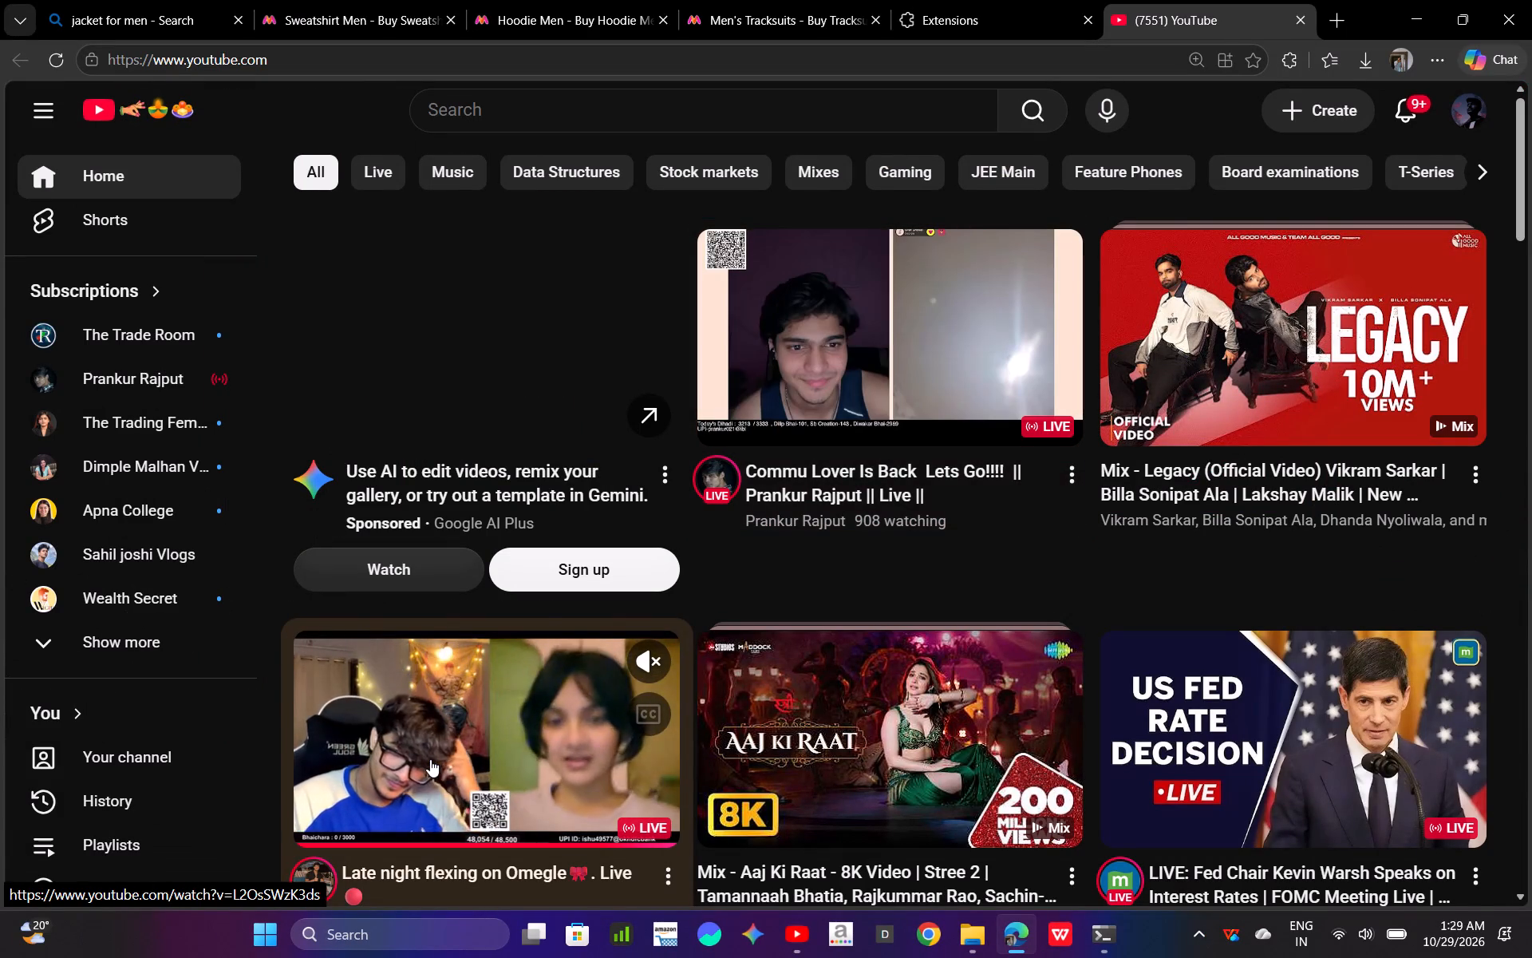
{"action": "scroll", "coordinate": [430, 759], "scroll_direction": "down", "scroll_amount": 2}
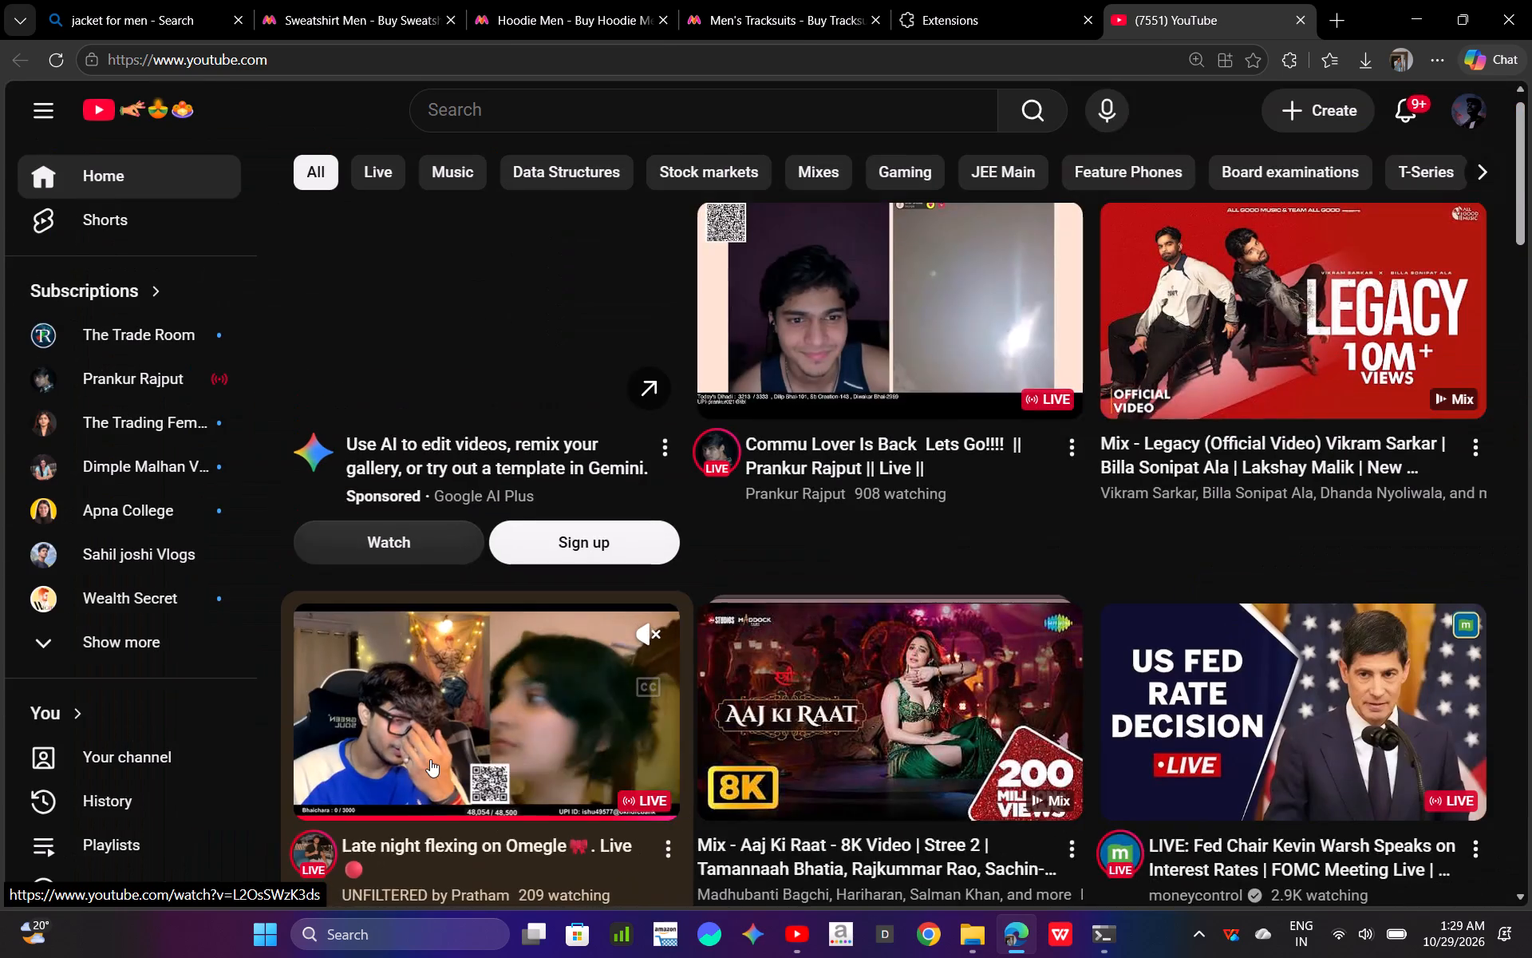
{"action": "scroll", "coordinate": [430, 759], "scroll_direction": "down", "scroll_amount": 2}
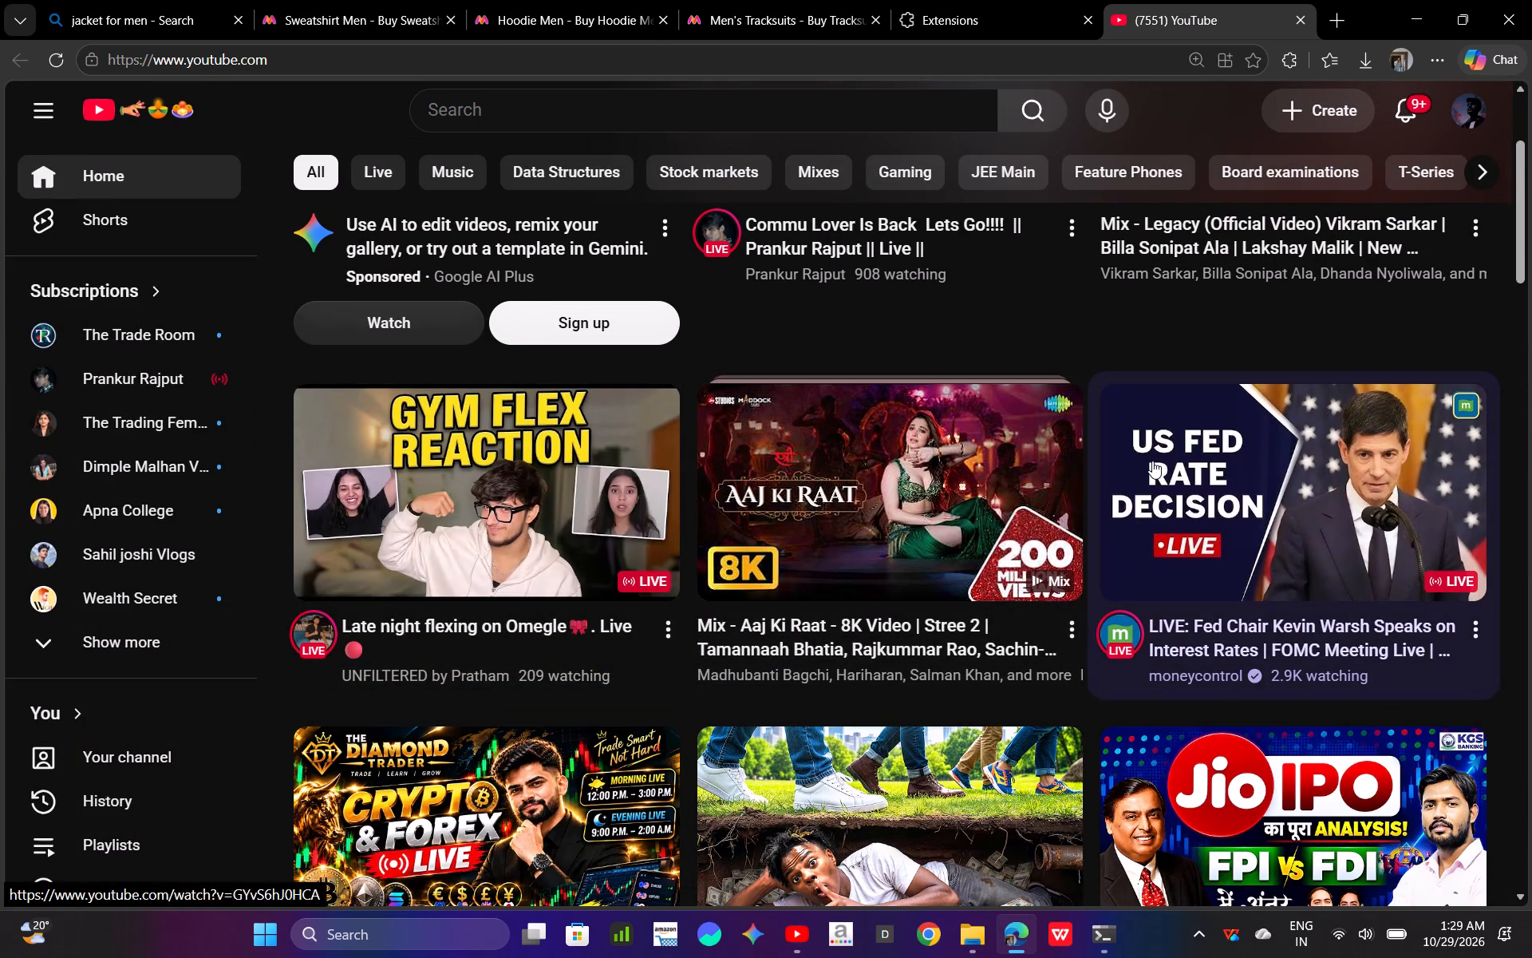
Switch to the Delta Exchange app and open the BTCUSD futures chart.
{"action": "left_click", "coordinate": [899, 947]}
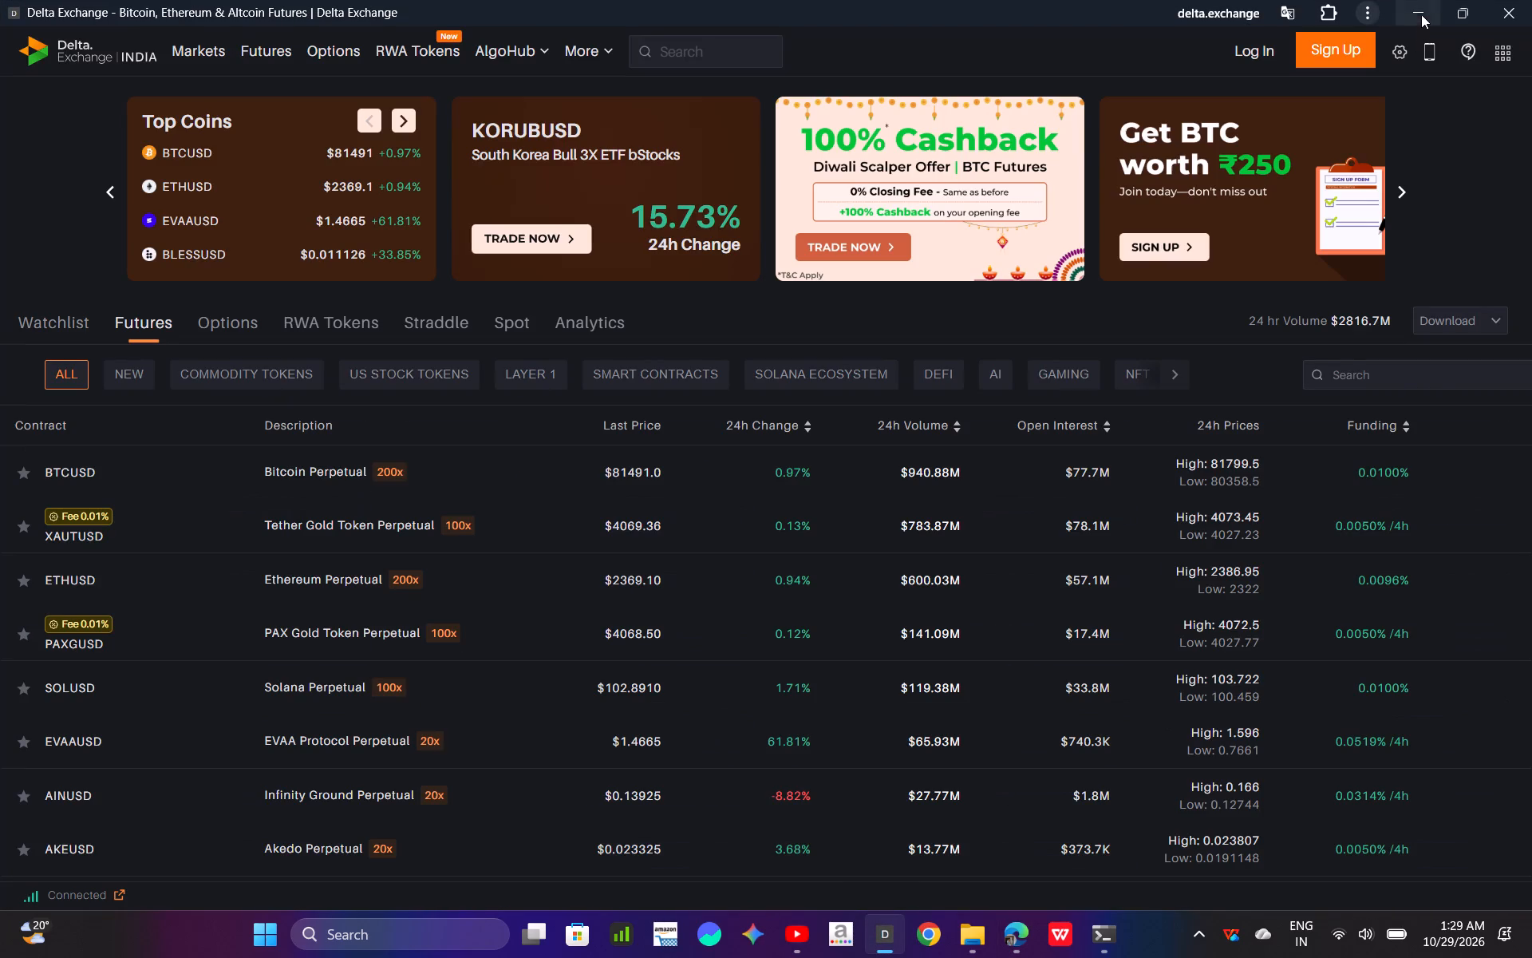
{"action": "left_click", "coordinate": [822, 472]}
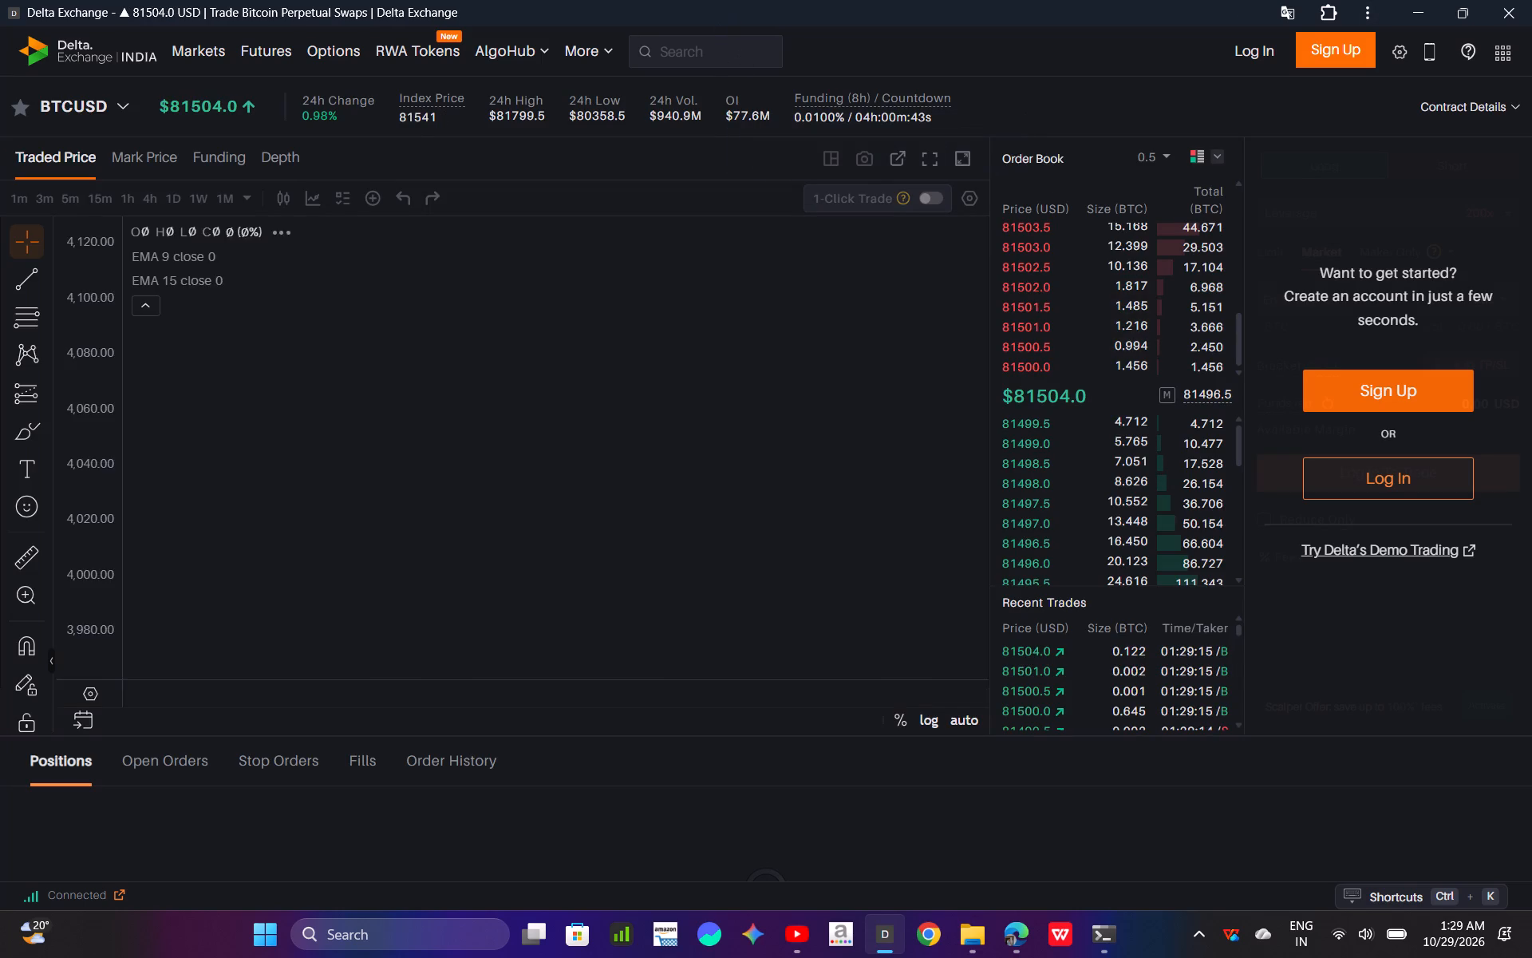
Examine the recent BTCUSD price action around the purple zone on the 15-minute chart.
{"action": "left_click_drag", "start_coordinate": [743, 436], "coordinate": [556, 565]}
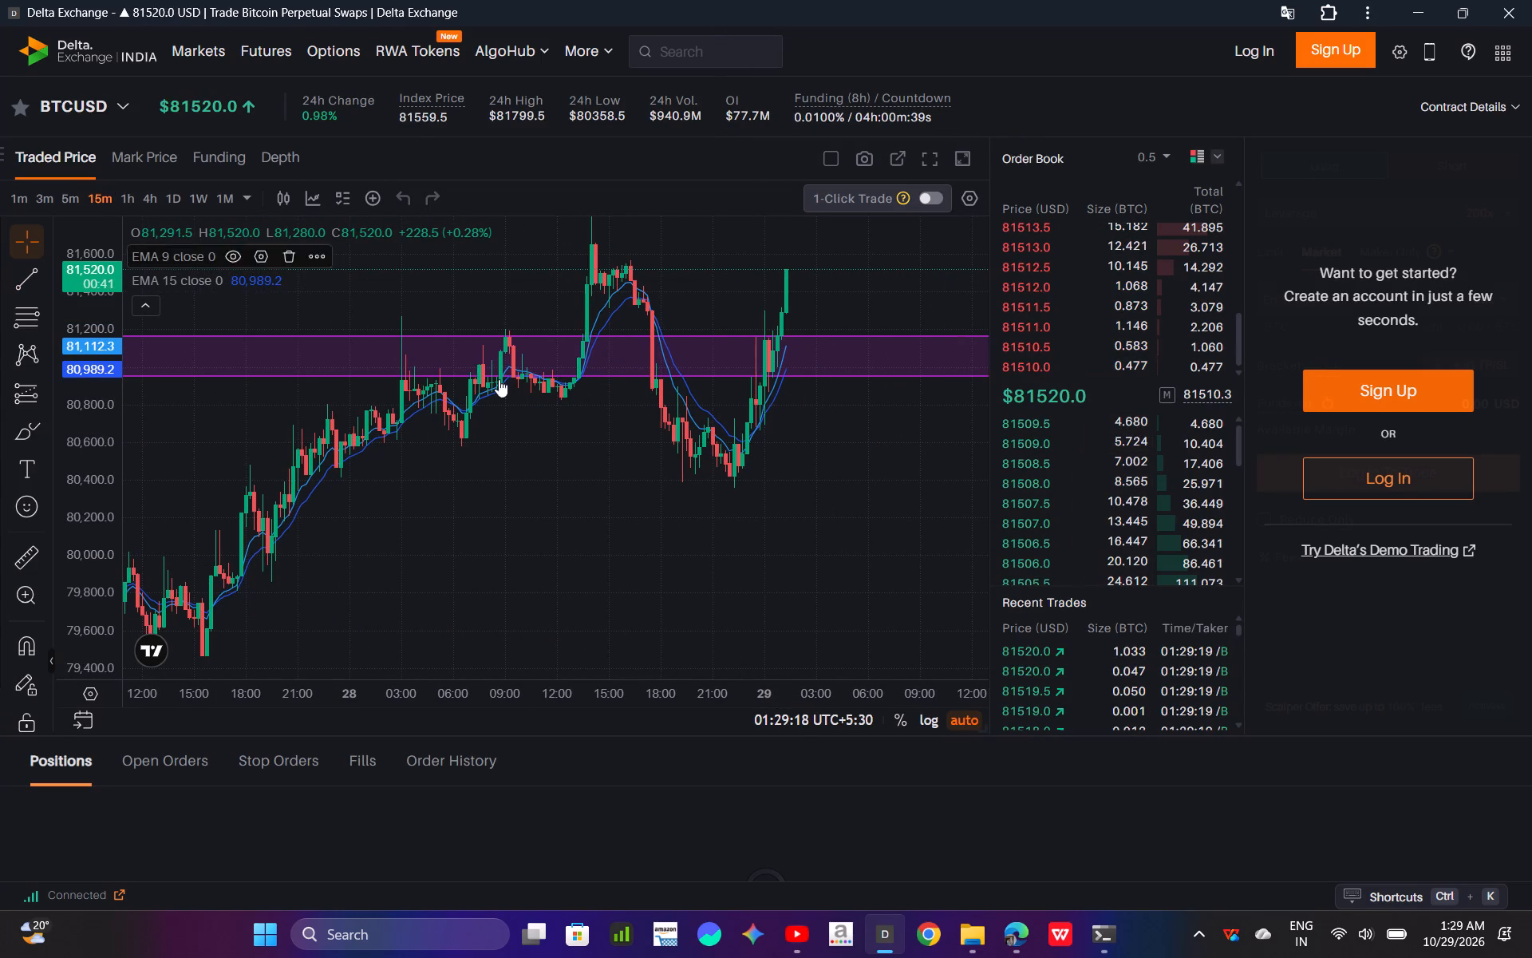
{"action": "left_click_drag", "start_coordinate": [736, 692], "coordinate": [630, 688]}
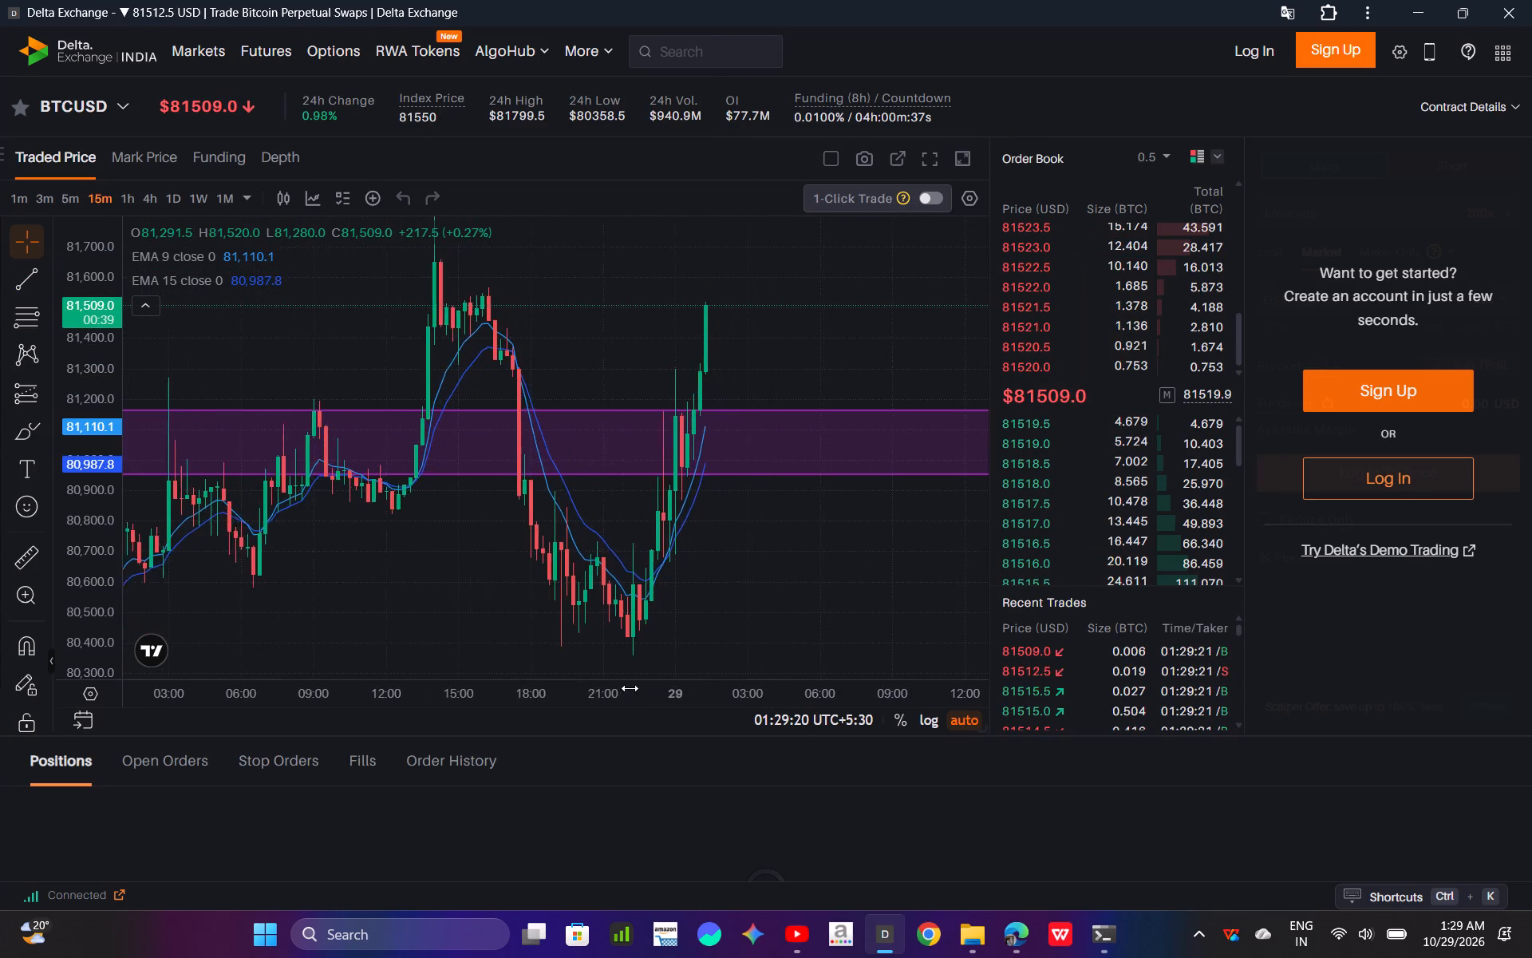
{"action": "left_click_drag", "start_coordinate": [630, 688], "coordinate": [471, 683]}
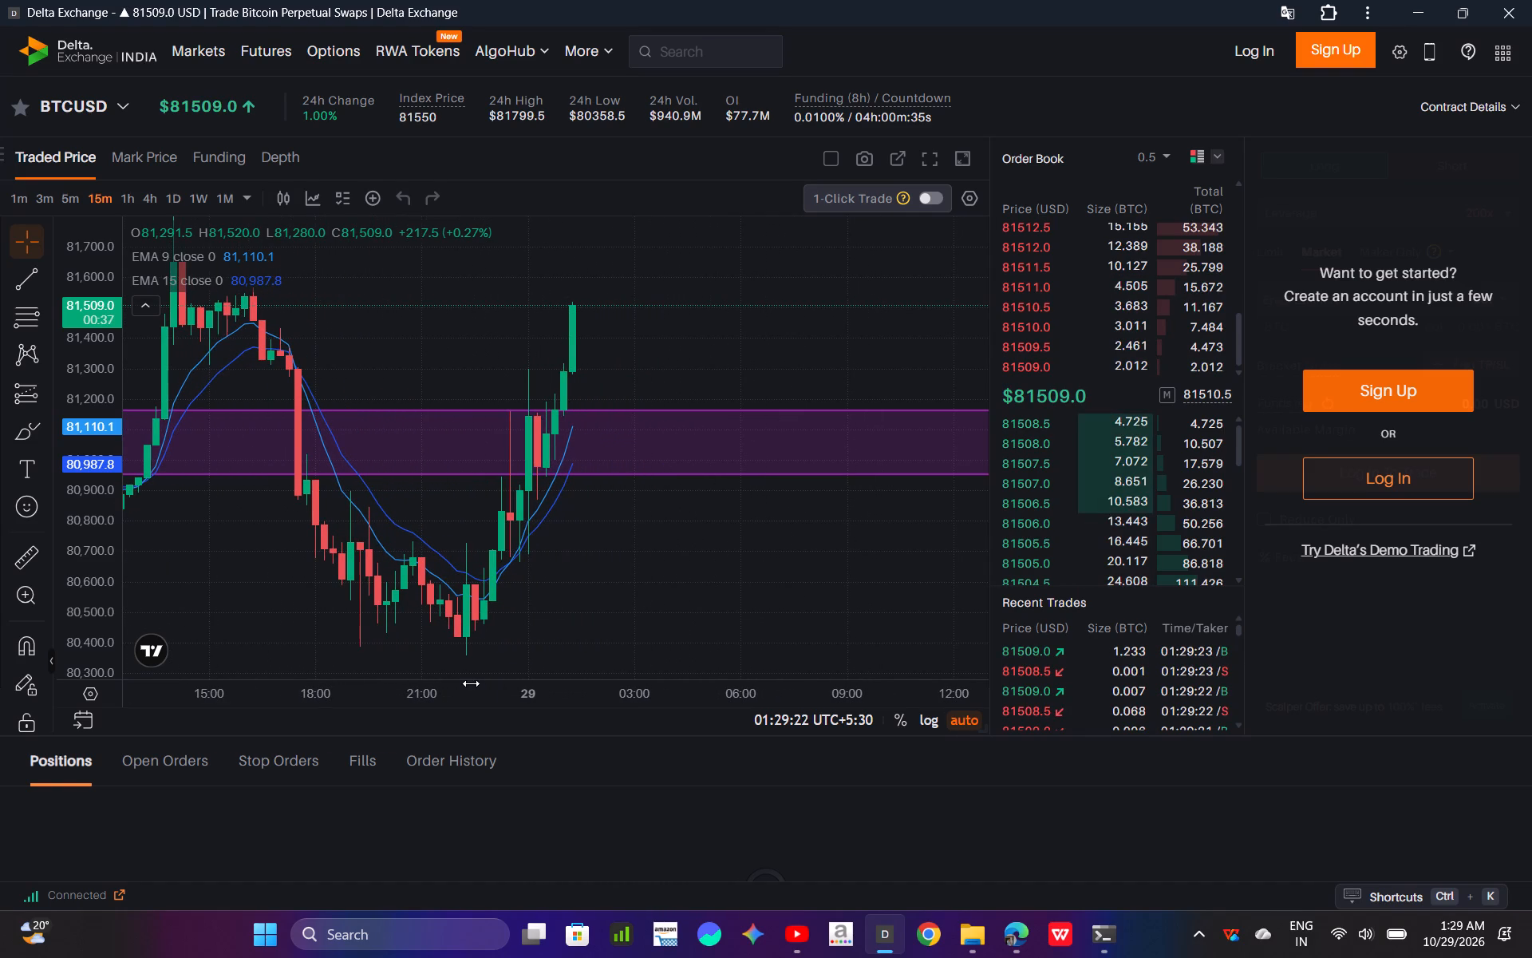
{"action": "left_click_drag", "start_coordinate": [471, 683], "coordinate": [688, 684]}
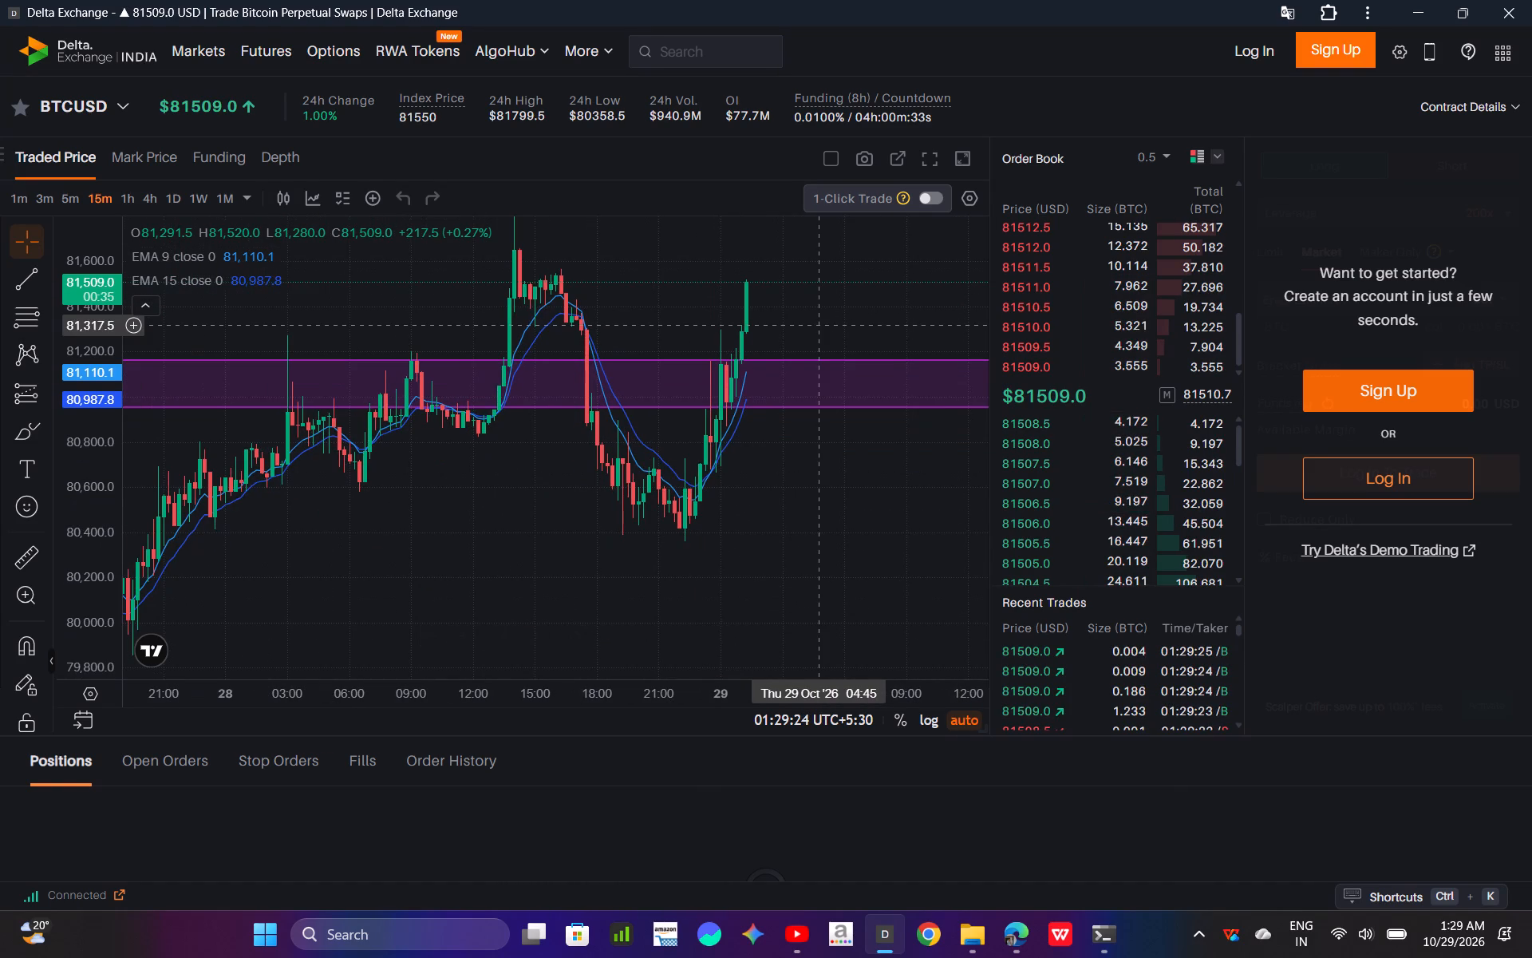
{"action": "left_click", "coordinate": [816, 324], "text": "shift"}
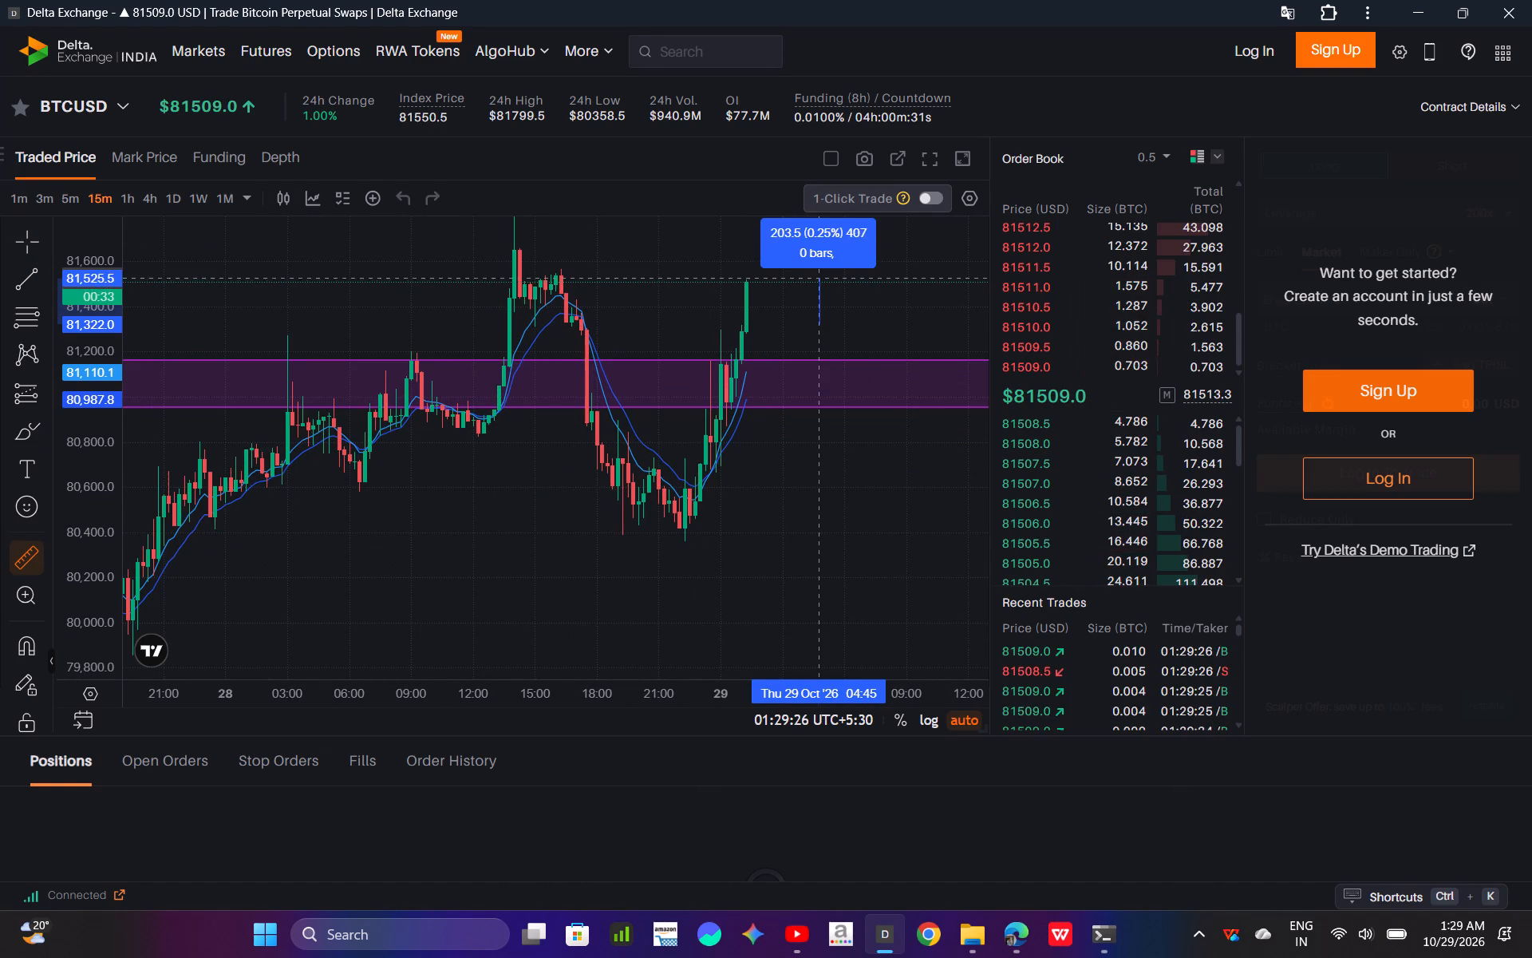
{"action": "double_click", "coordinate": [816, 277]}
Search the contracts for "pax" and open the PAXGUSD futures chart.
{"action": "left_click", "coordinate": [710, 42]}
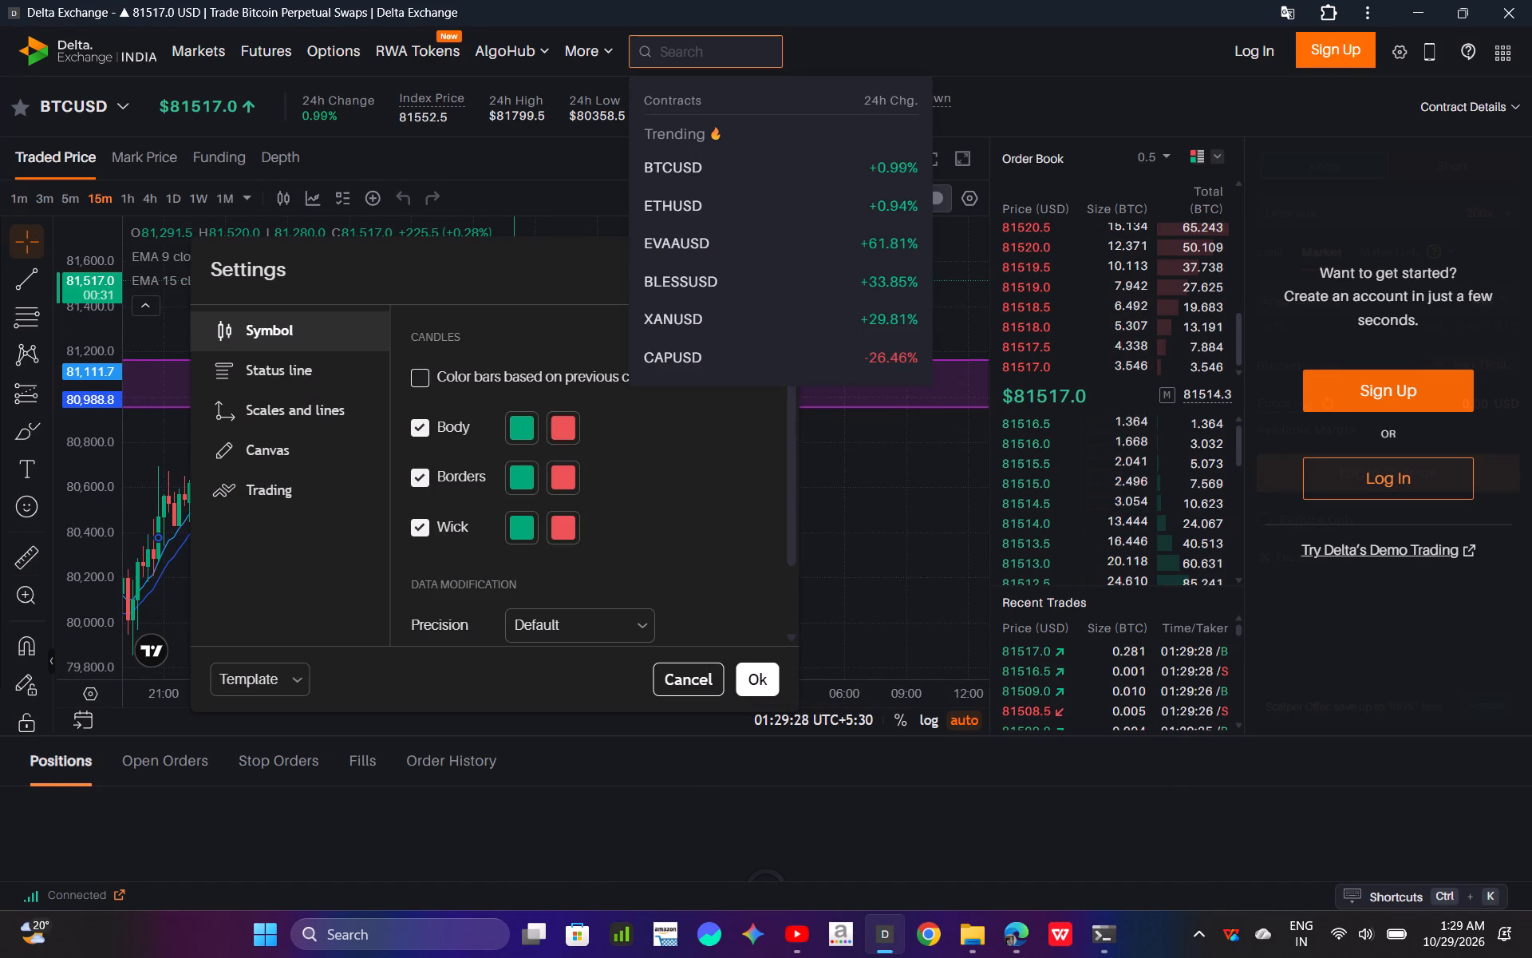
{"action": "type", "text": "pa"}
{"action": "key", "text": "x"}
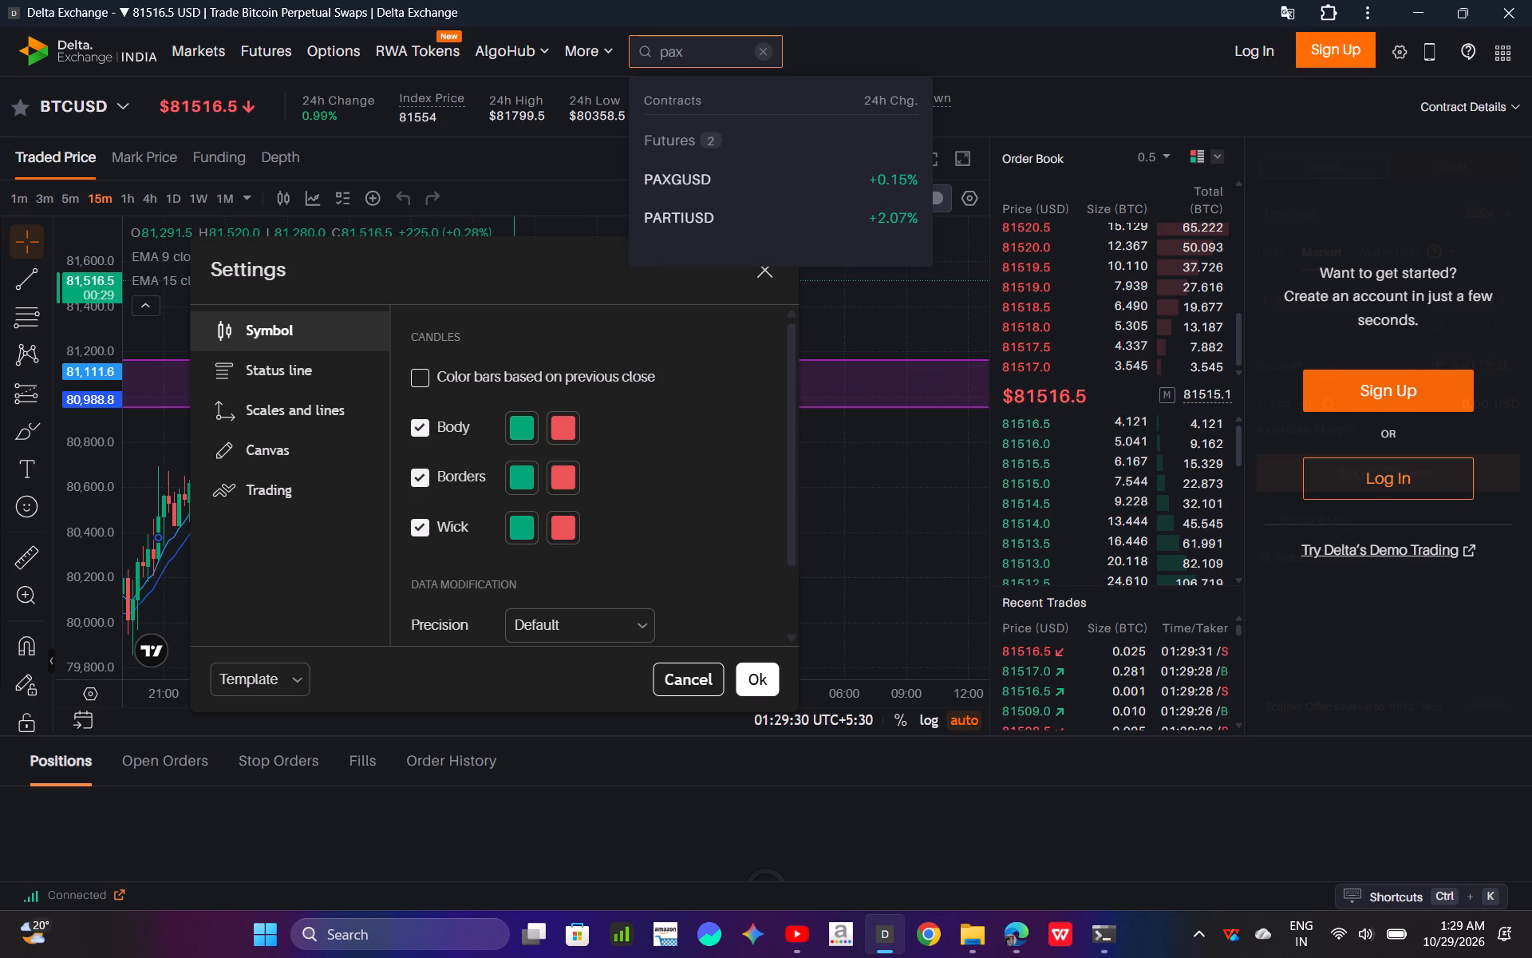
{"action": "left_click", "coordinate": [755, 164]}
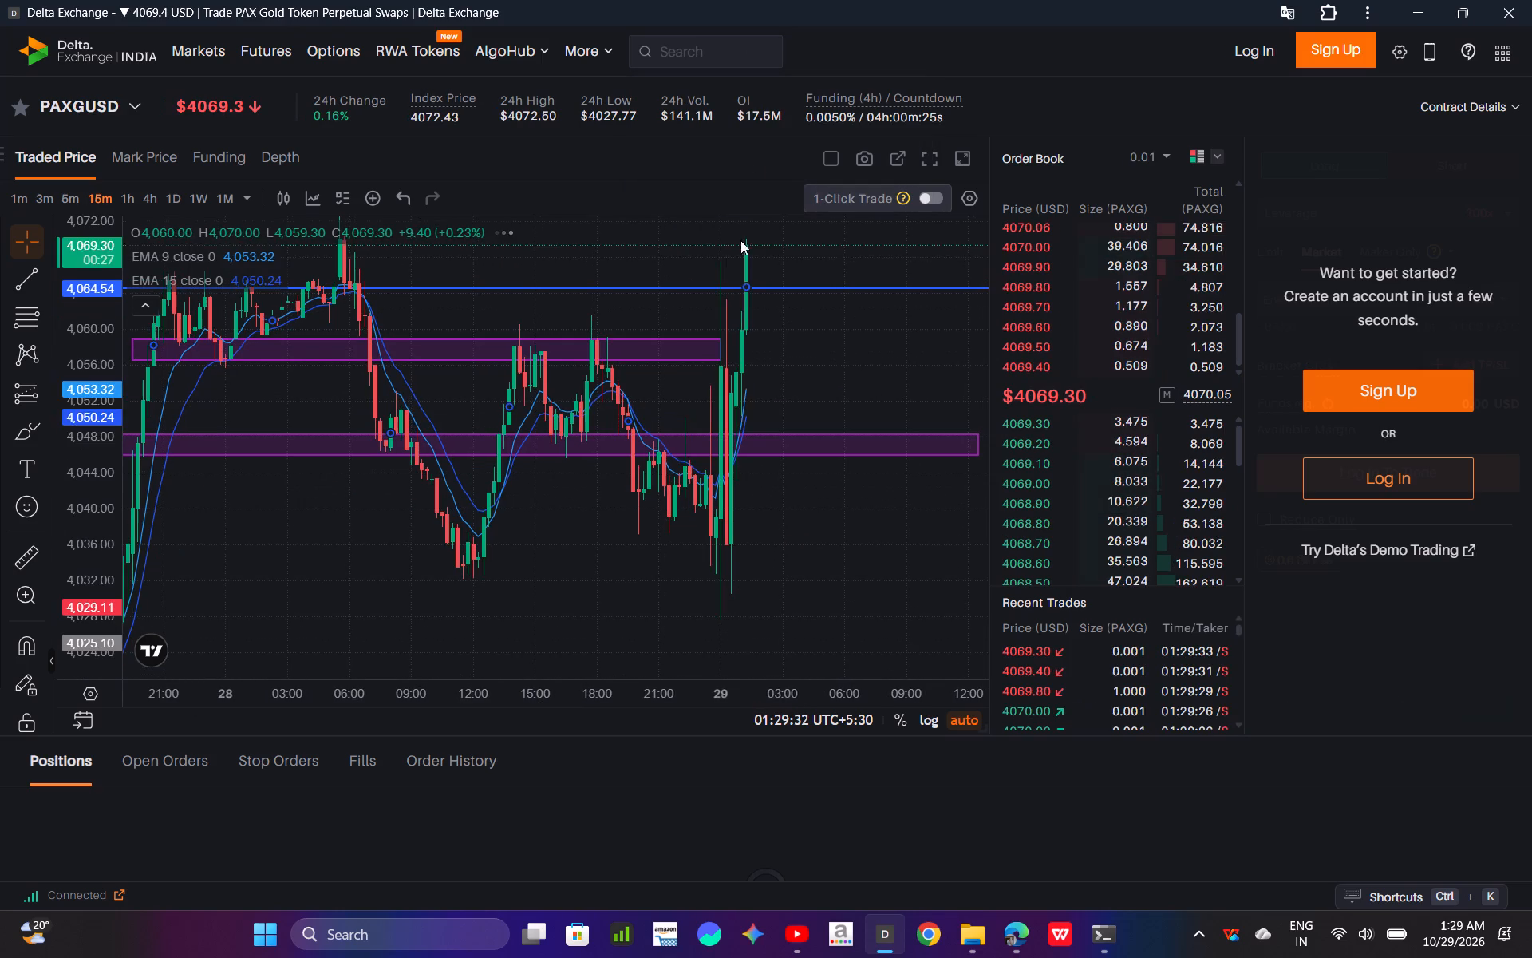
Review PAXGUSD price action and marked levels on the 1h and 4h timeframes, ending back on the 15m chart.
{"action": "left_click_drag", "start_coordinate": [87, 293], "coordinate": [88, 470]}
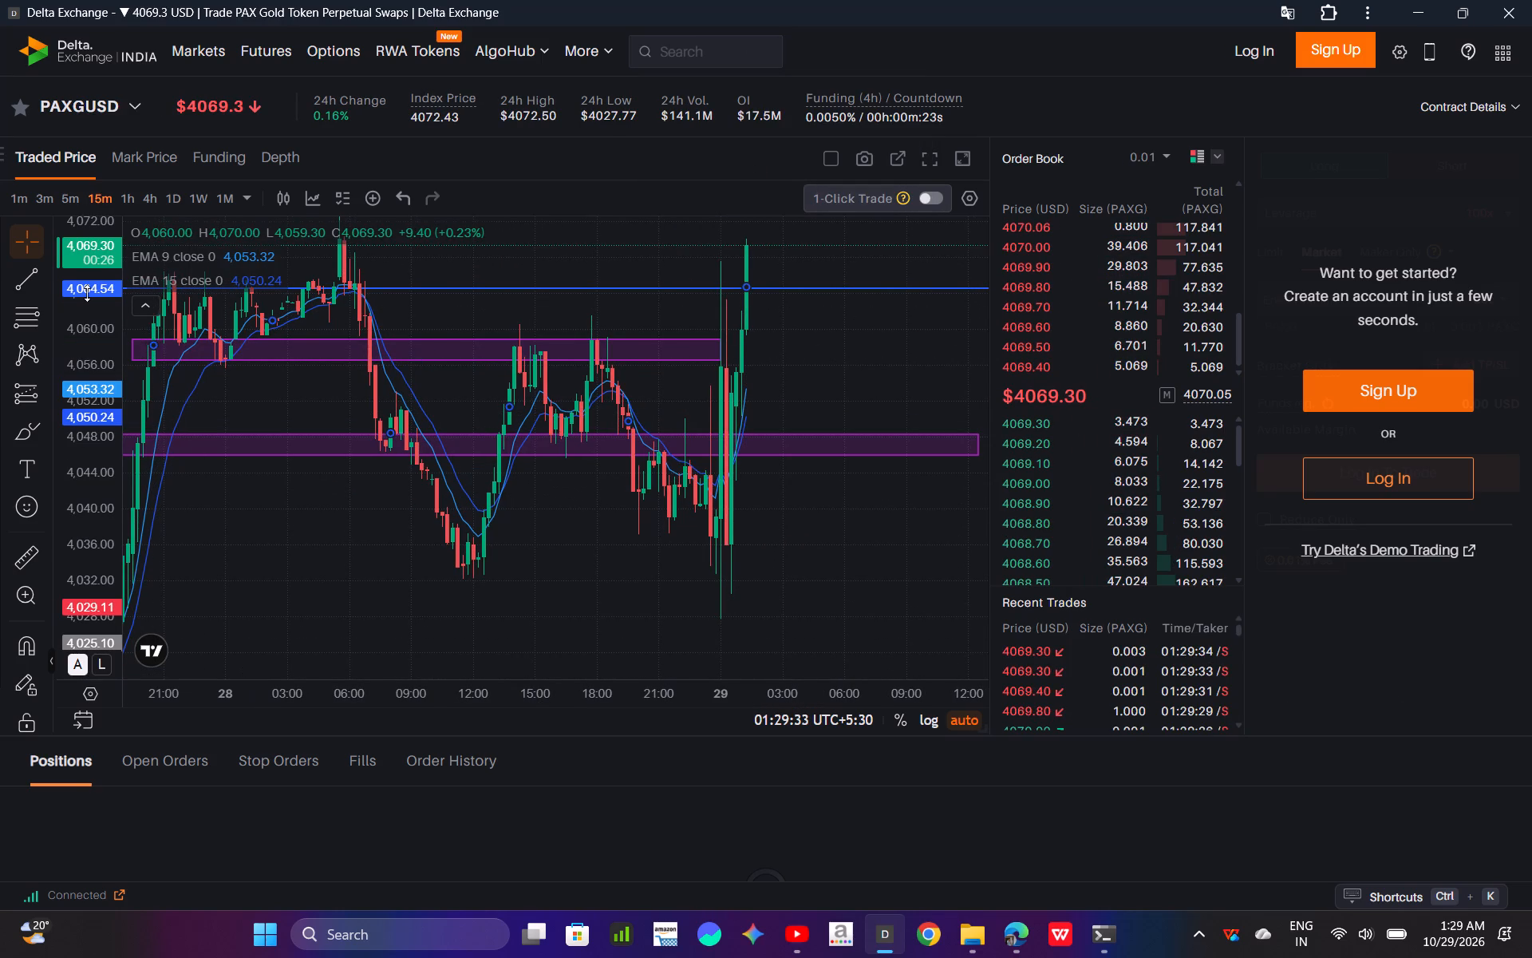
{"action": "left_click_drag", "start_coordinate": [444, 281], "coordinate": [428, 423]}
{"action": "left_click", "coordinate": [125, 192]}
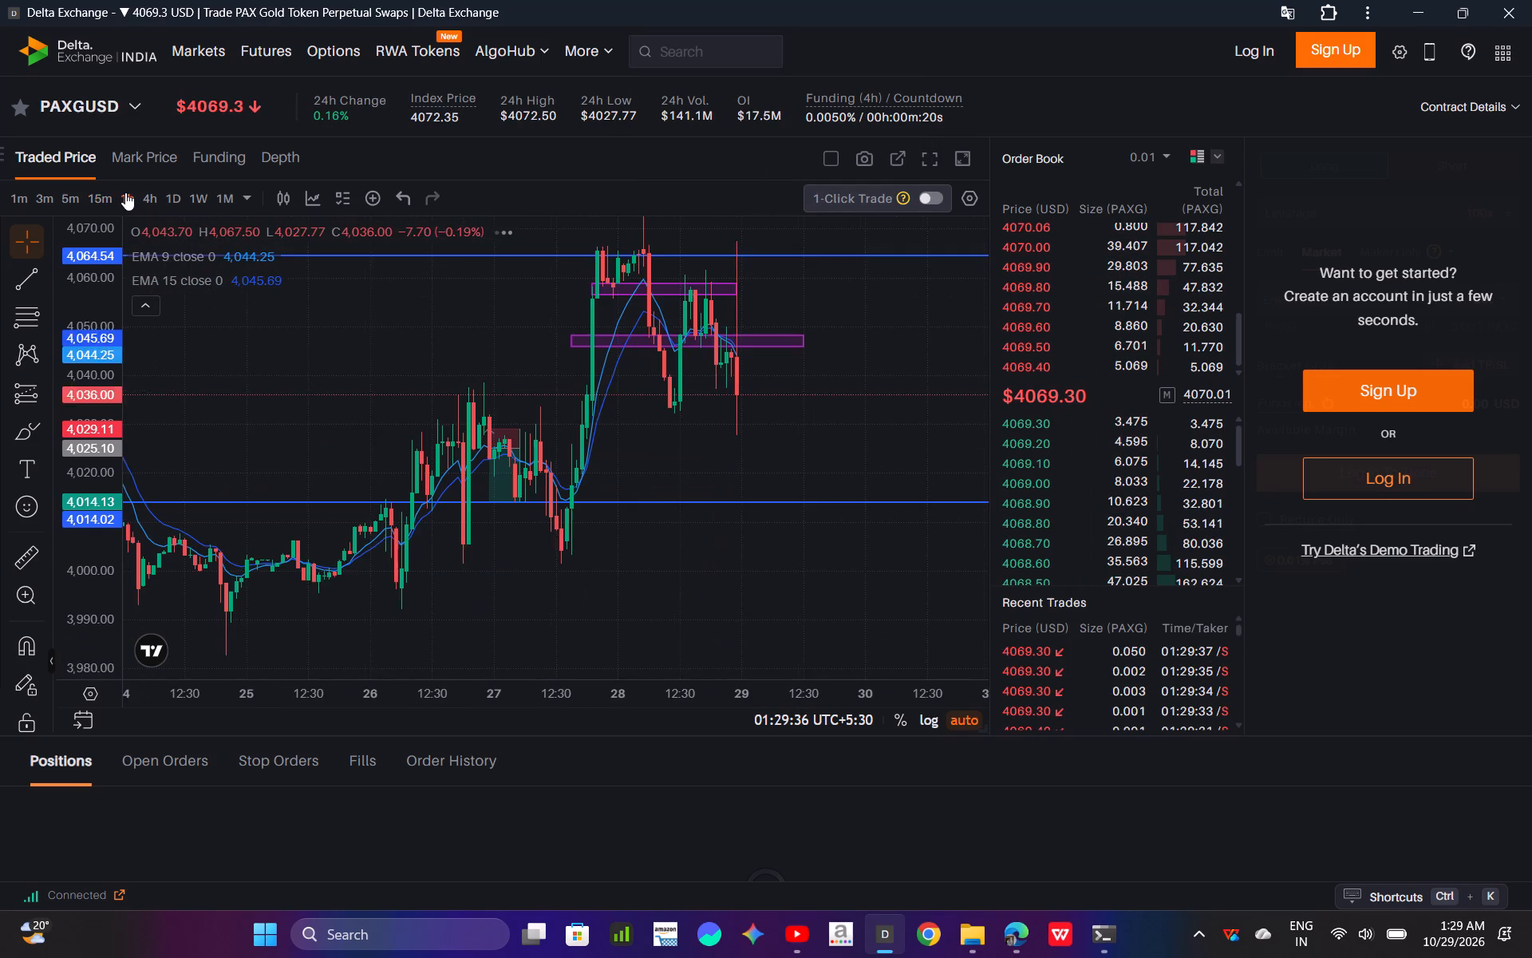
{"action": "left_click_drag", "start_coordinate": [93, 286], "coordinate": [102, 443]}
{"action": "left_click_drag", "start_coordinate": [389, 302], "coordinate": [350, 394]}
{"action": "left_click", "coordinate": [156, 197]}
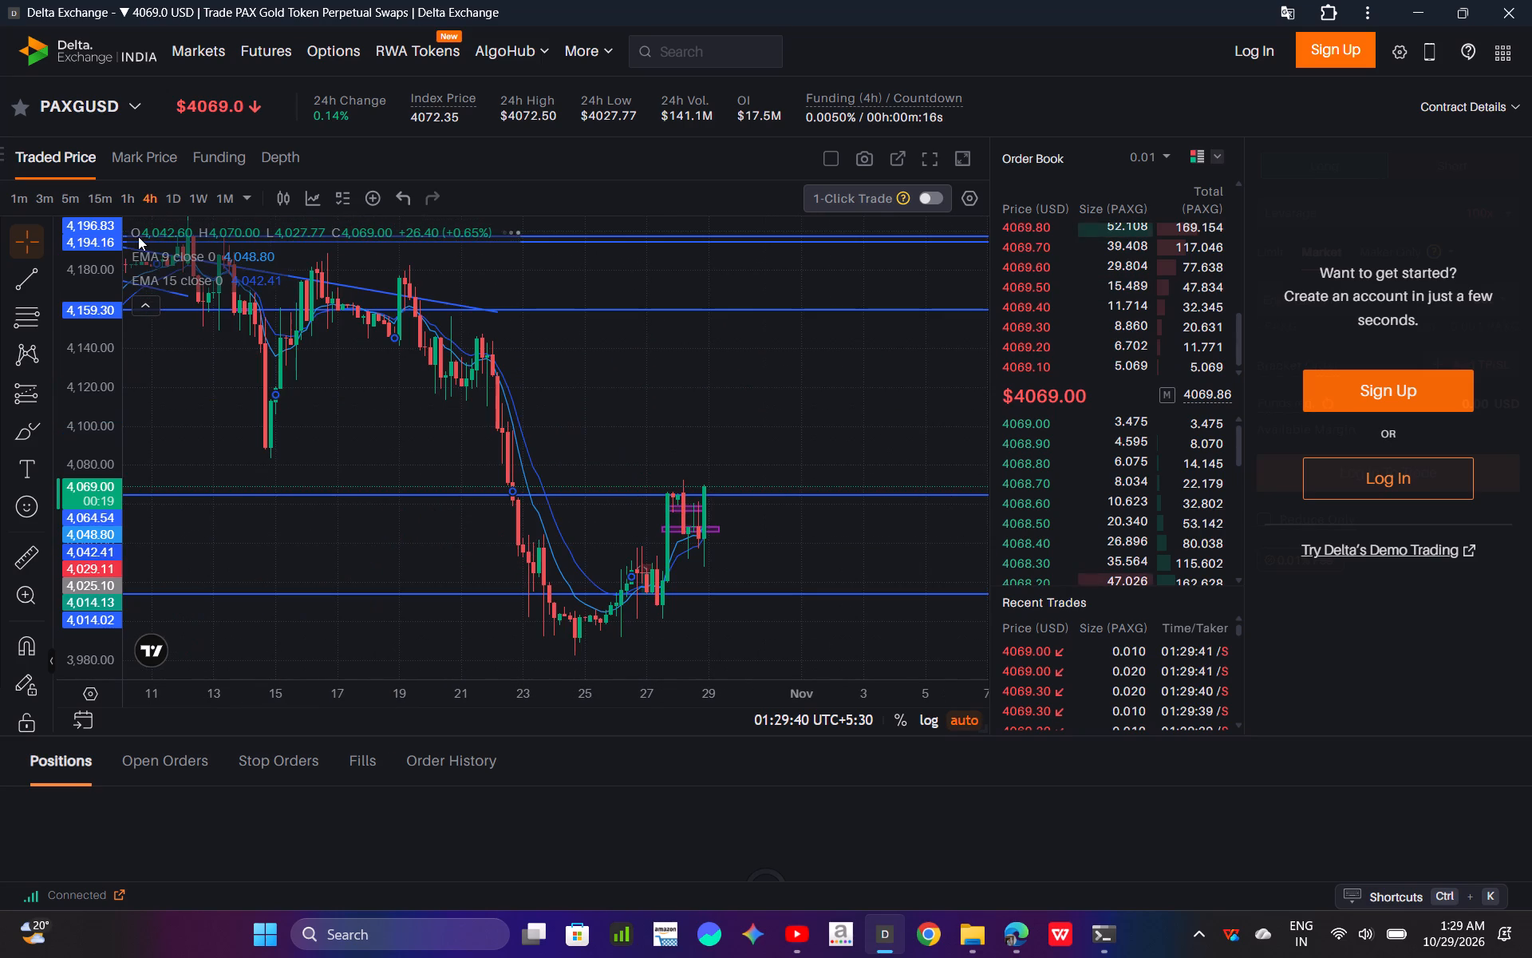
{"action": "left_click_drag", "start_coordinate": [138, 236], "coordinate": [137, 287]}
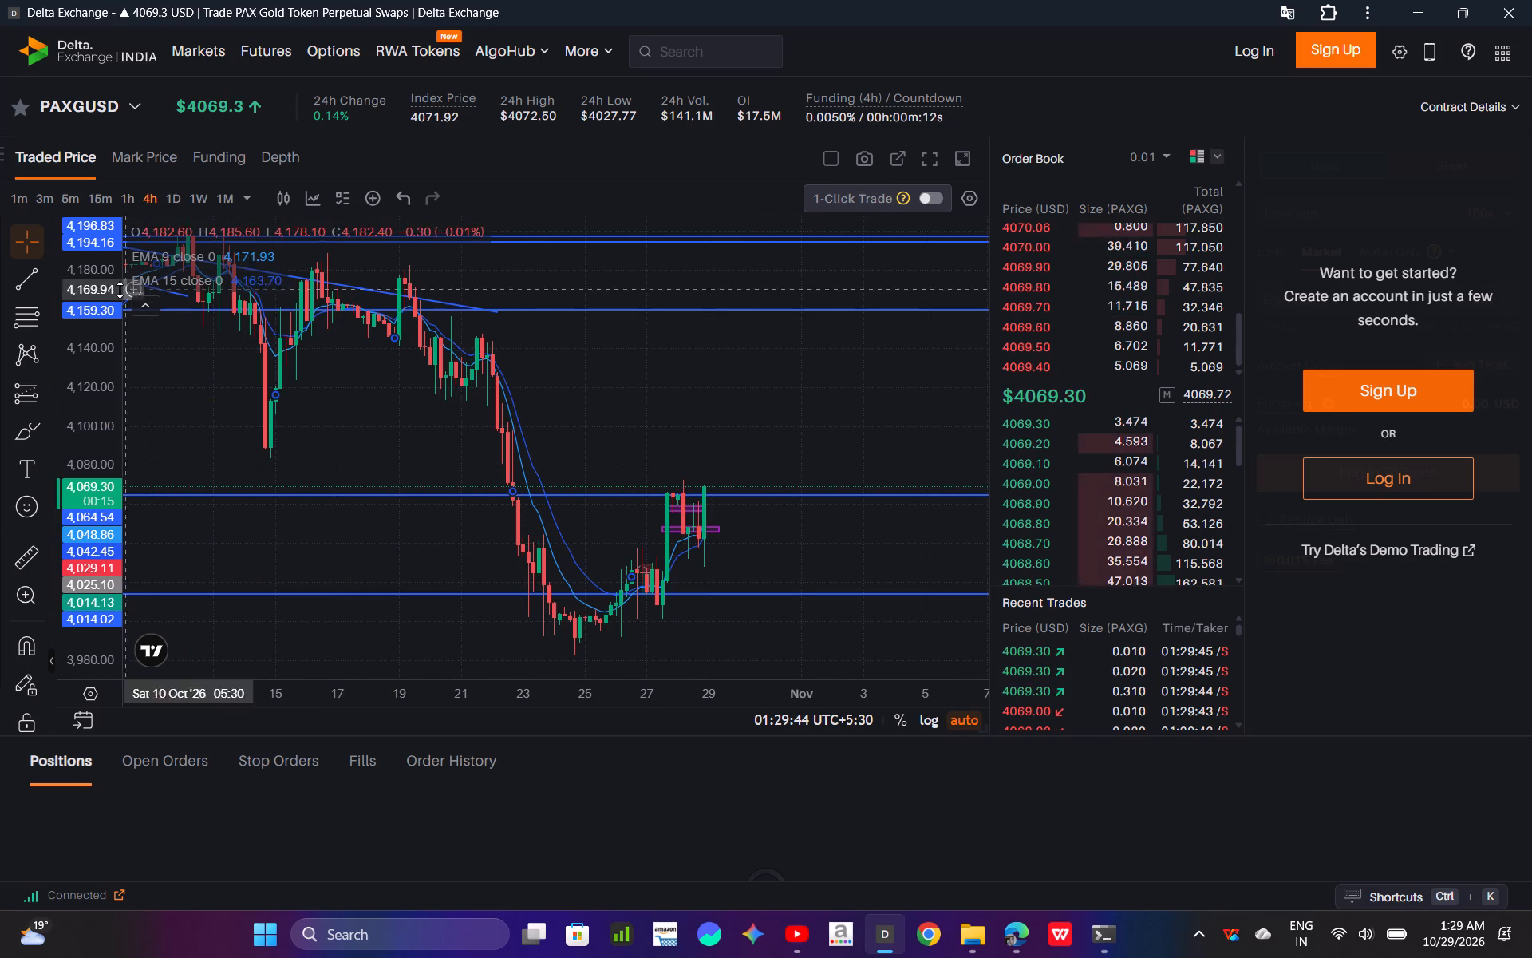
{"action": "left_click", "coordinate": [123, 196]}
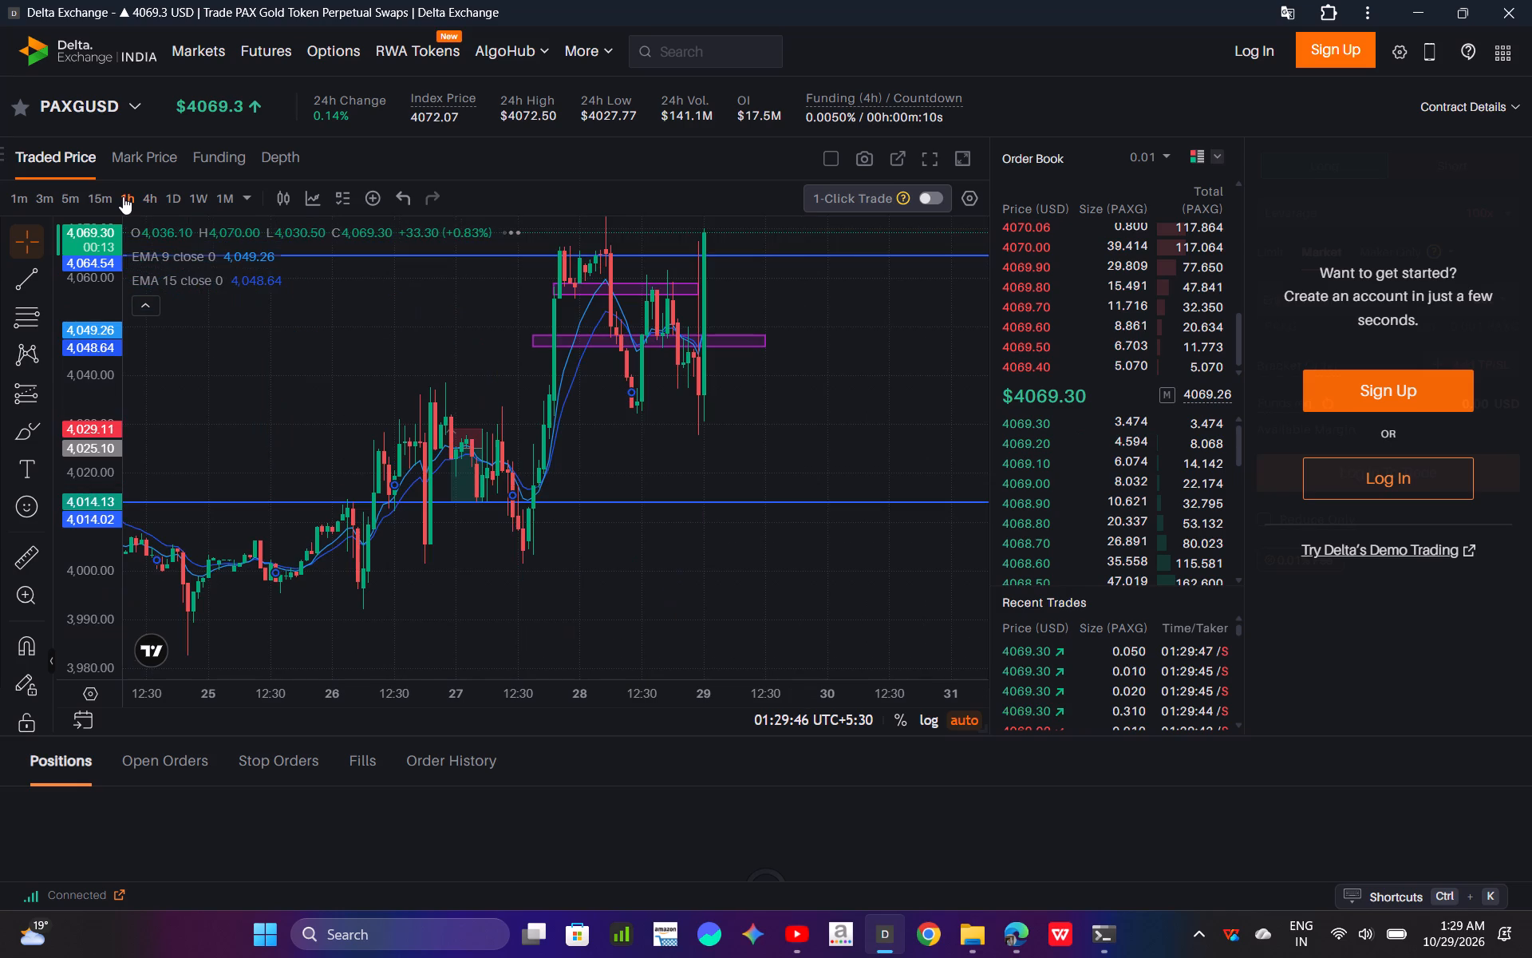
{"action": "left_click", "coordinate": [99, 203]}
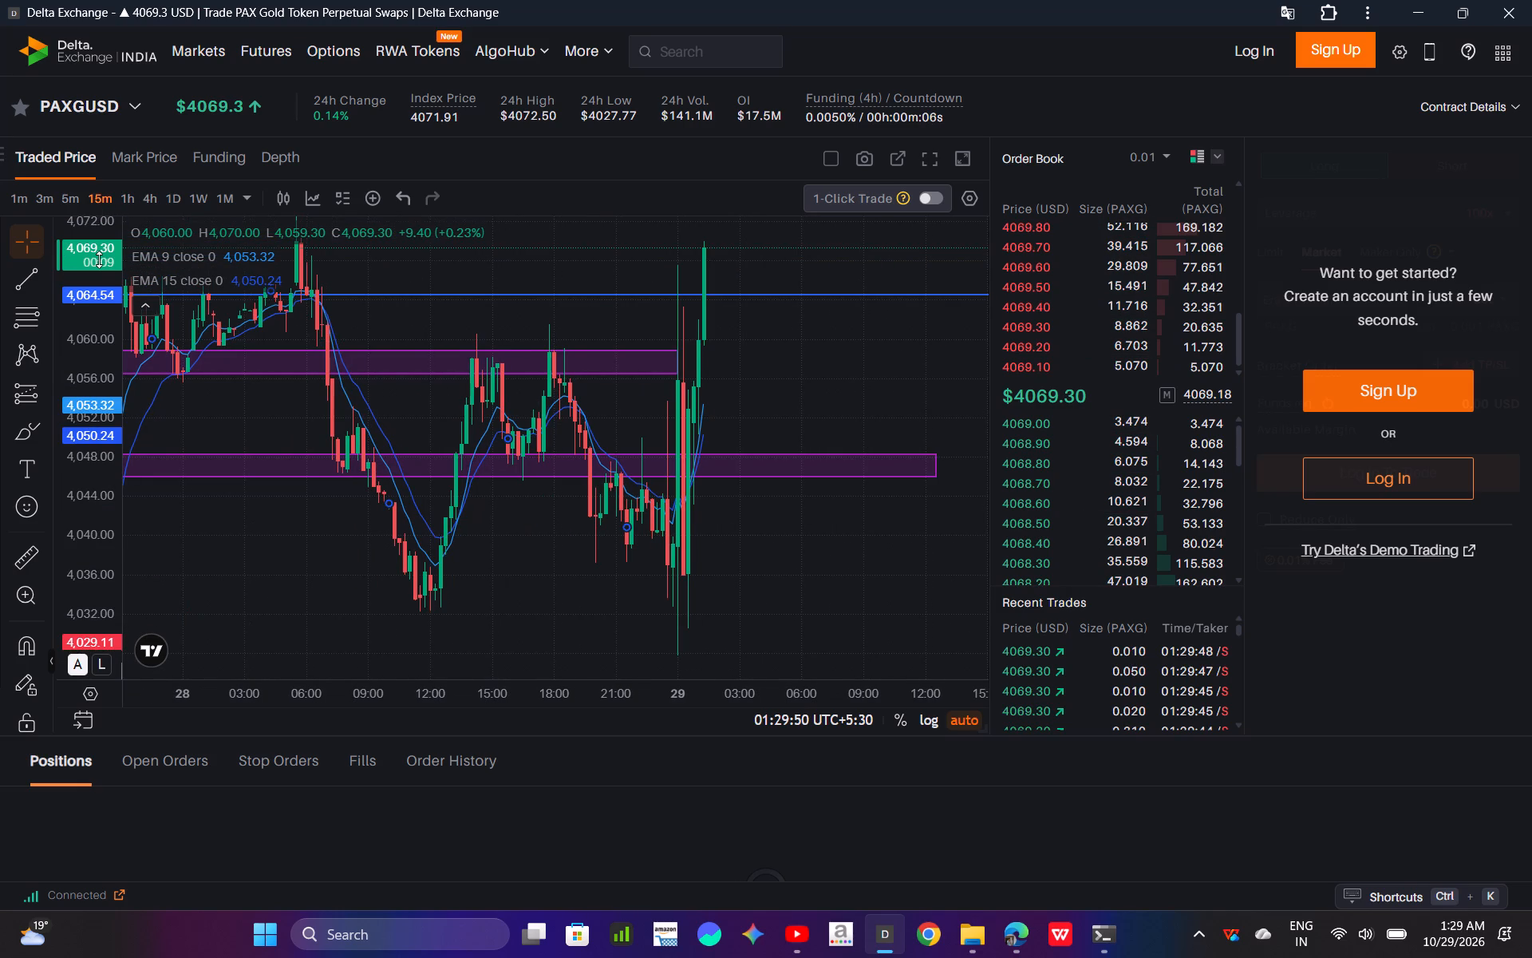
Draw a thin rectangle zone from about 4,069.71 to 4,071.12, spanning 28 Oct 04:30 to 29 Oct 05:00, on the 15m chart.
{"action": "left_click_drag", "start_coordinate": [99, 259], "coordinate": [113, 440]}
{"action": "left_click_drag", "start_coordinate": [719, 288], "coordinate": [681, 440]}
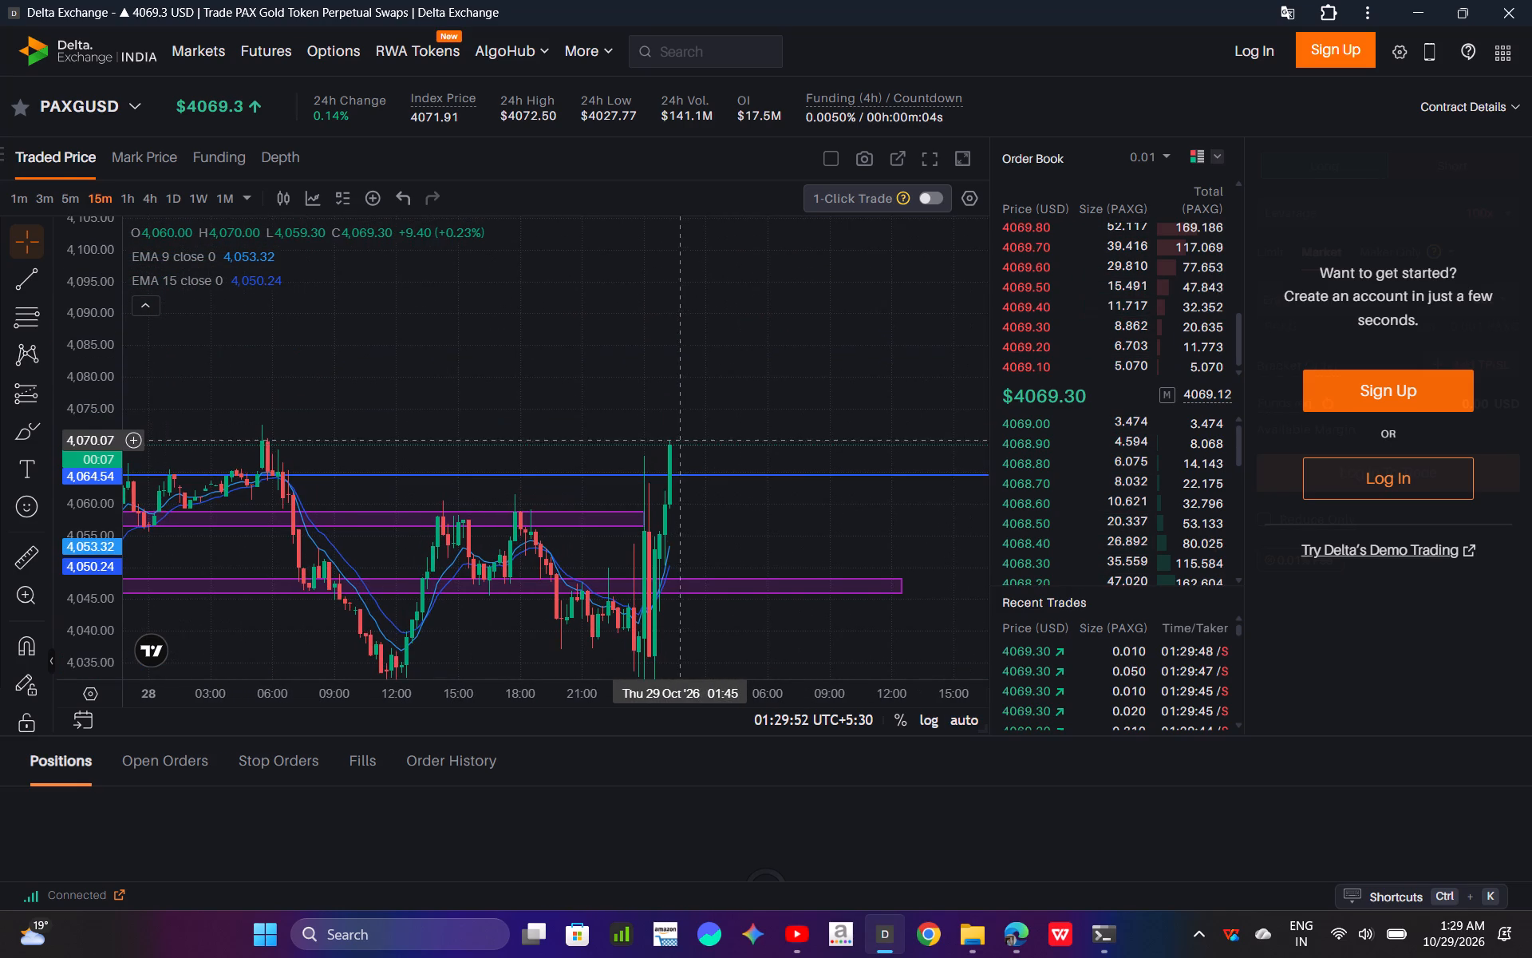
{"action": "left_click_drag", "start_coordinate": [89, 373], "coordinate": [92, 327]}
{"action": "left_click_drag", "start_coordinate": [294, 420], "coordinate": [607, 356]}
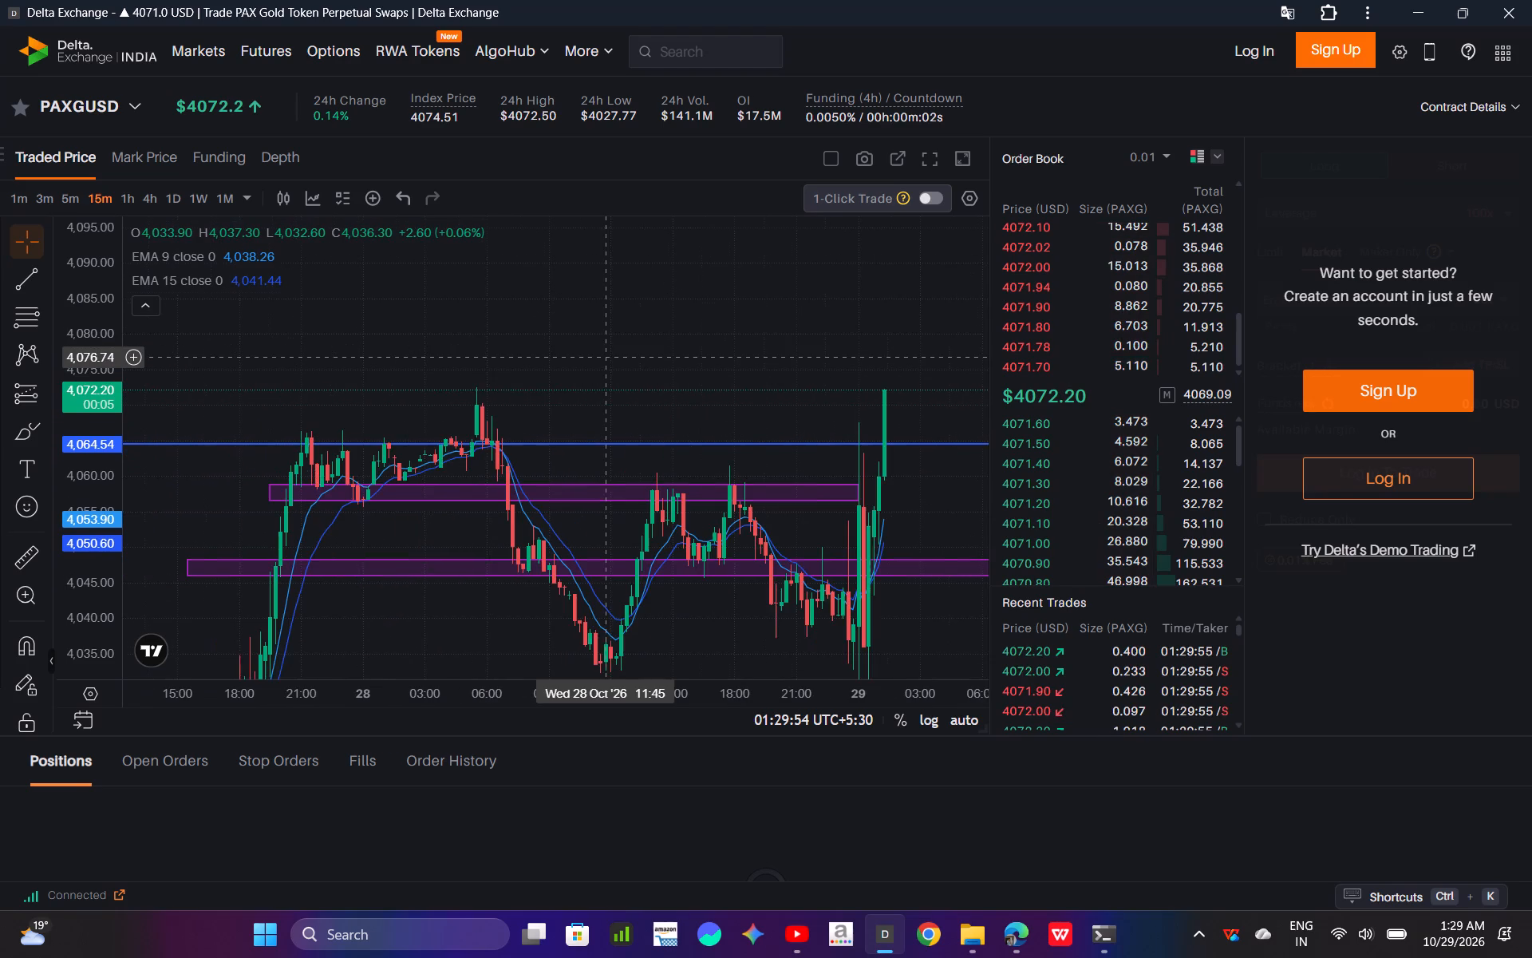
{"action": "left_click_drag", "start_coordinate": [607, 356], "coordinate": [522, 351]}
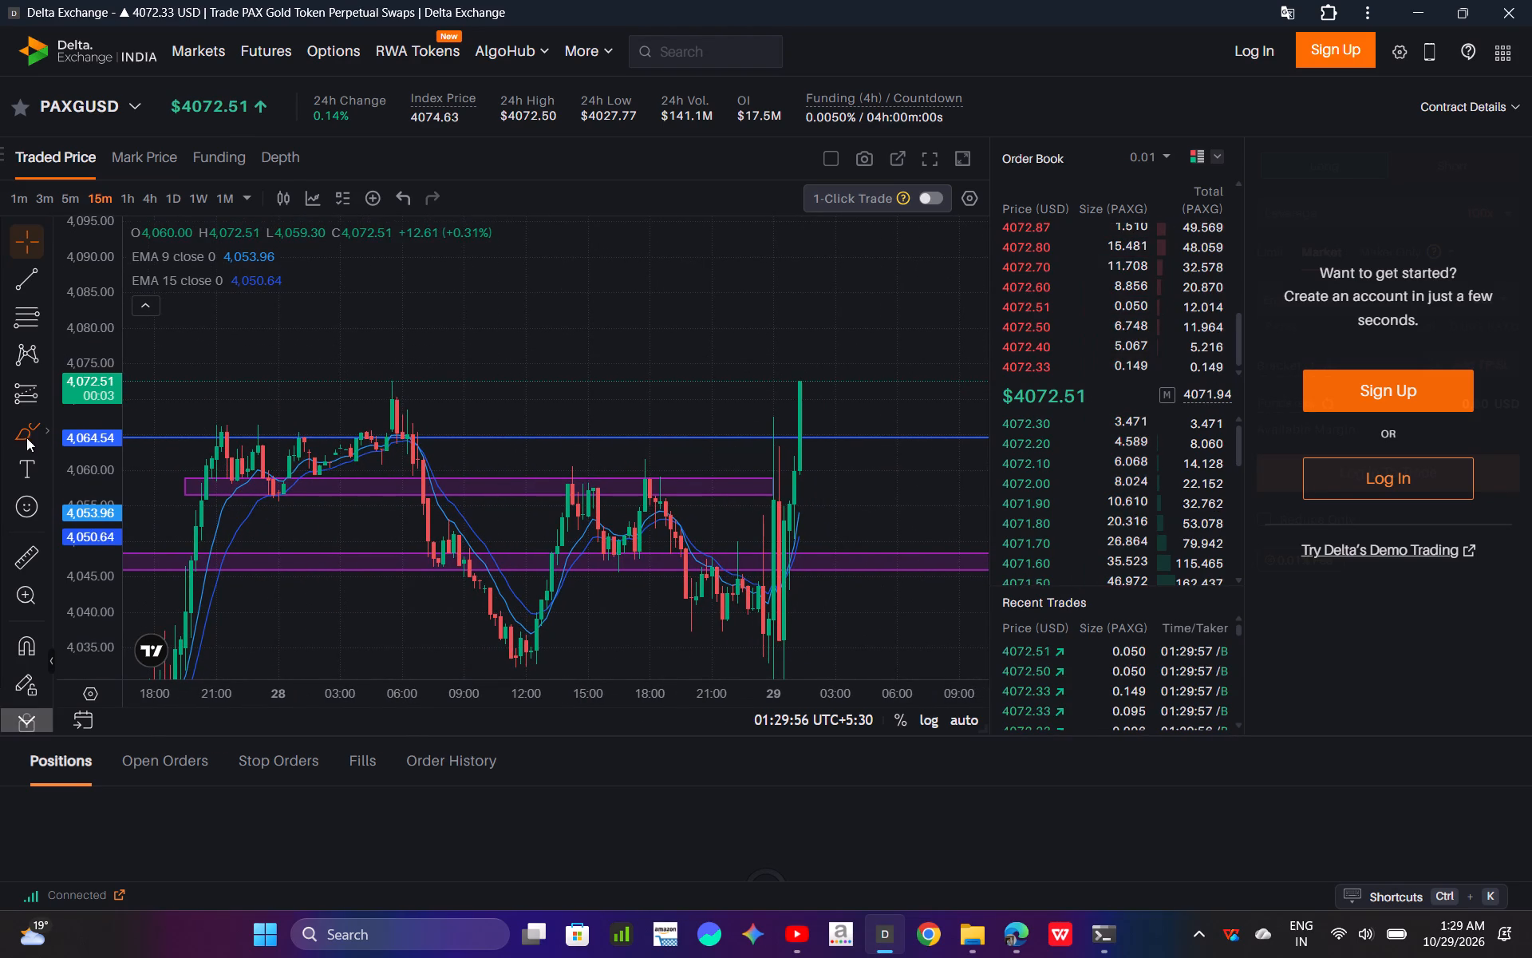
{"action": "left_click", "coordinate": [45, 430]}
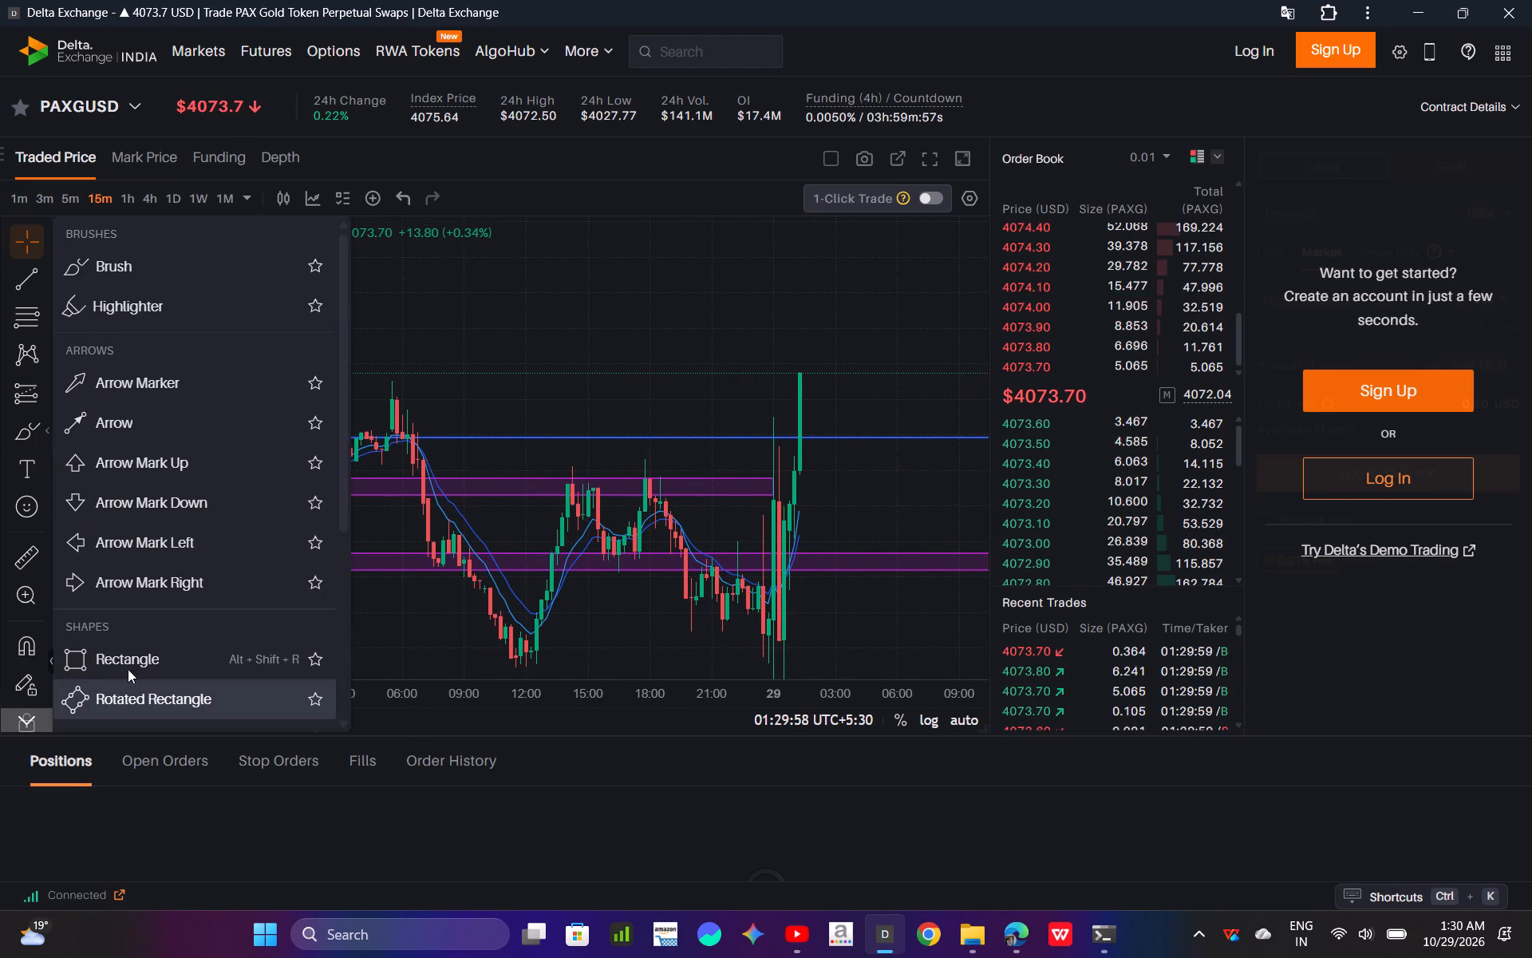
{"action": "left_click", "coordinate": [135, 654]}
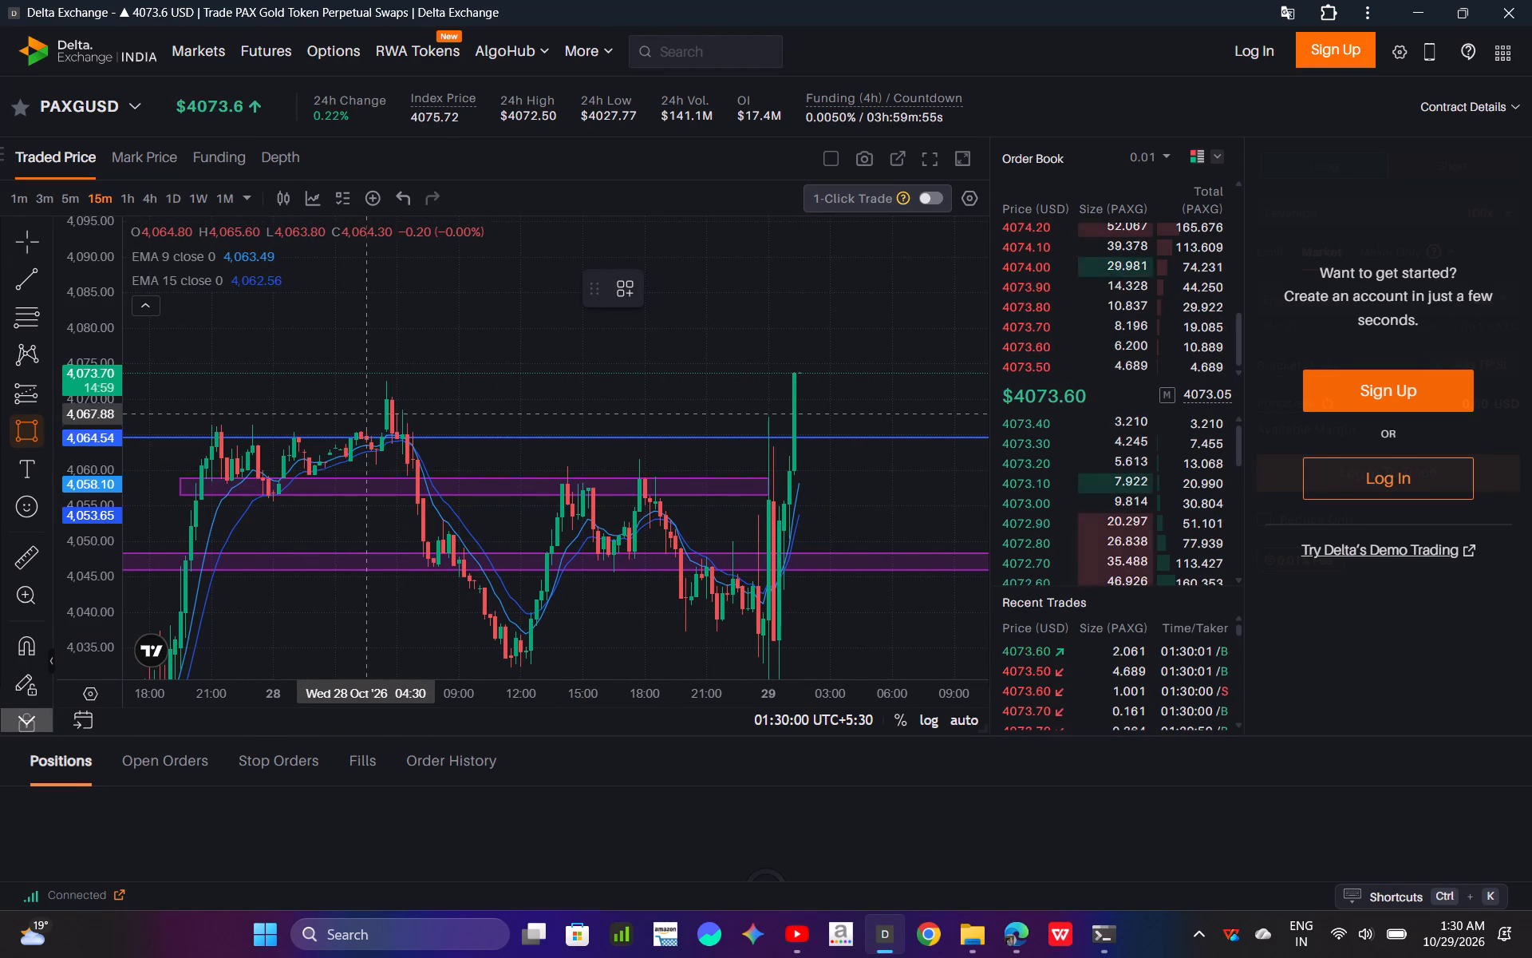
{"action": "left_click_drag", "start_coordinate": [365, 402], "coordinate": [871, 391]}
{"action": "left_click", "coordinate": [871, 391]}
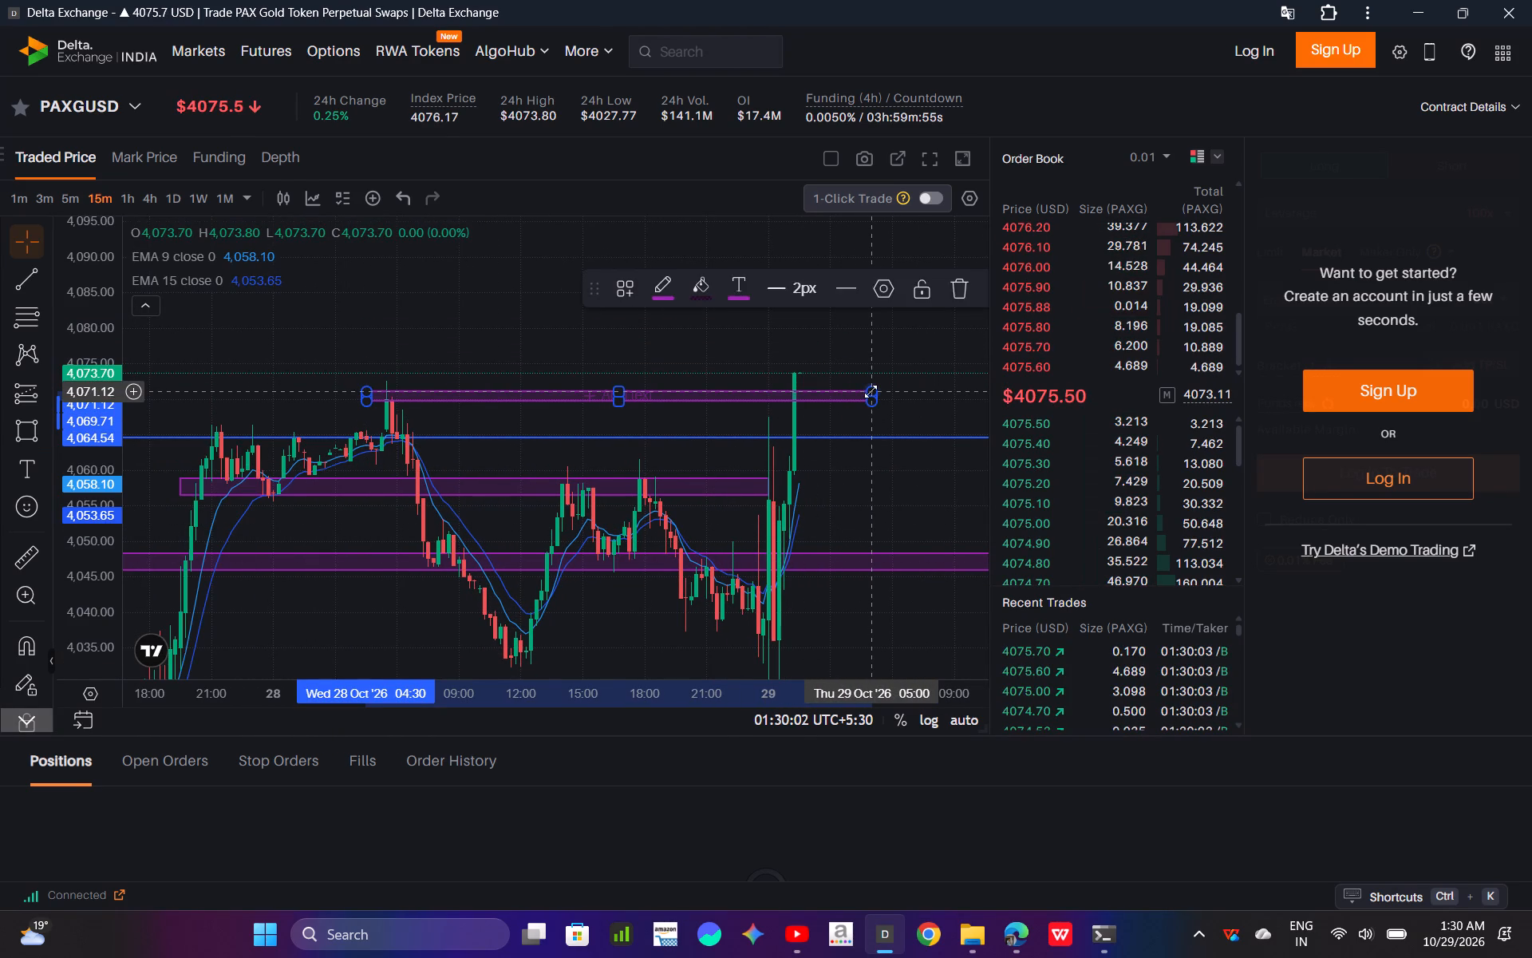
{"action": "left_click", "coordinate": [871, 391]}
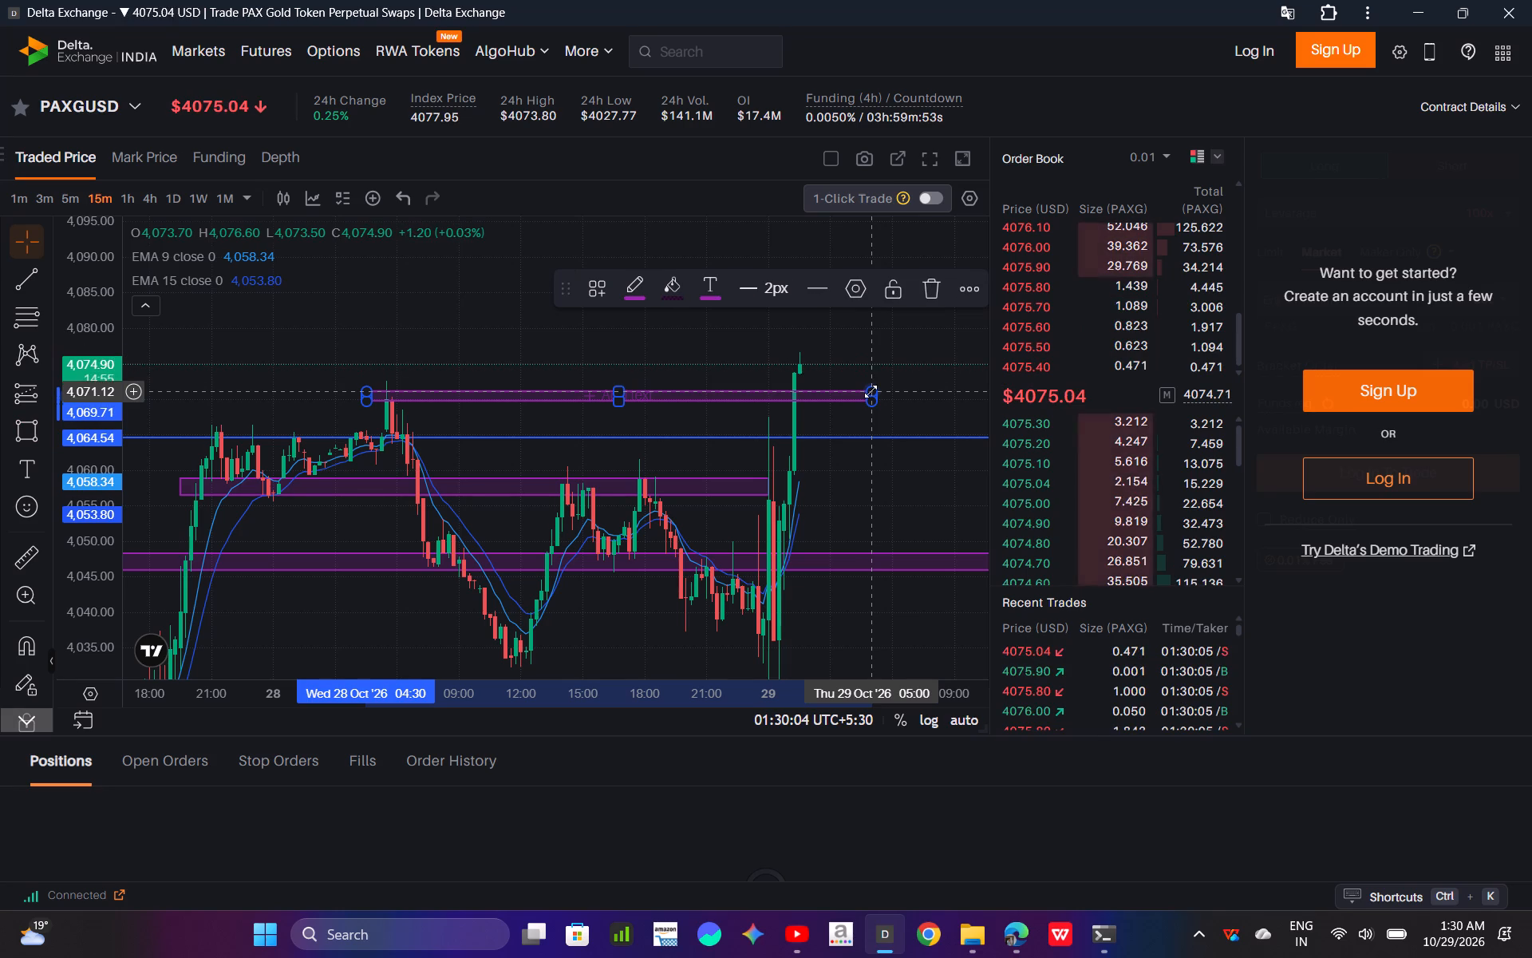
{"action": "left_click", "coordinate": [876, 374]}
Switch the PAXGUSD chart to the 3-minute timeframe.
{"action": "left_click_drag", "start_coordinate": [876, 374], "coordinate": [755, 374]}
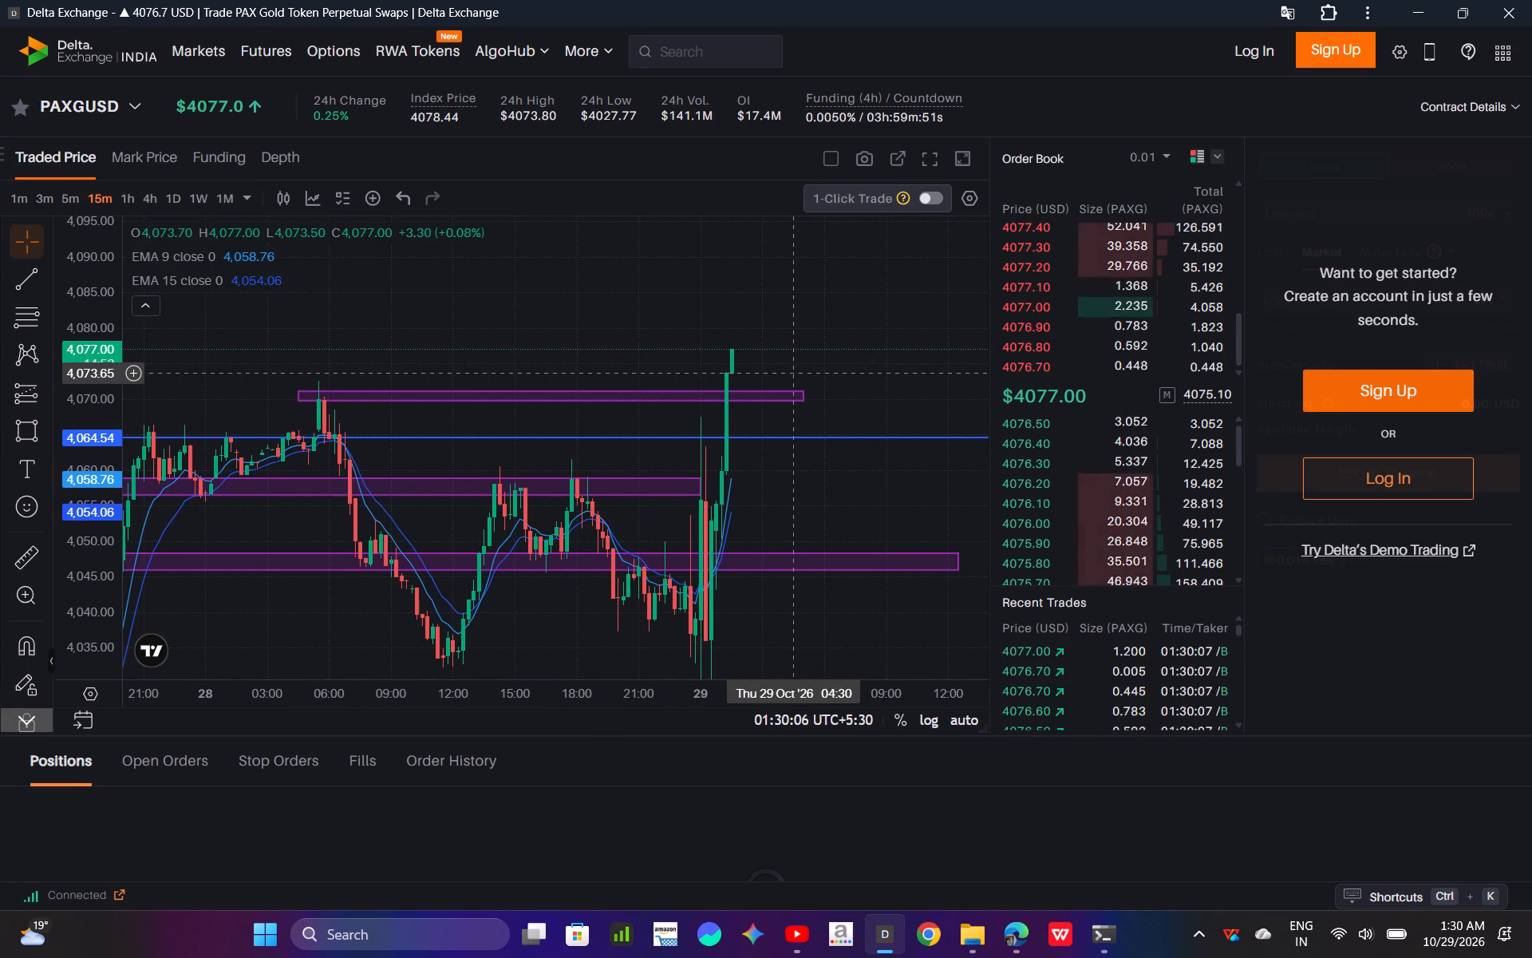
{"action": "left_click", "coordinate": [793, 374], "text": "shift"}
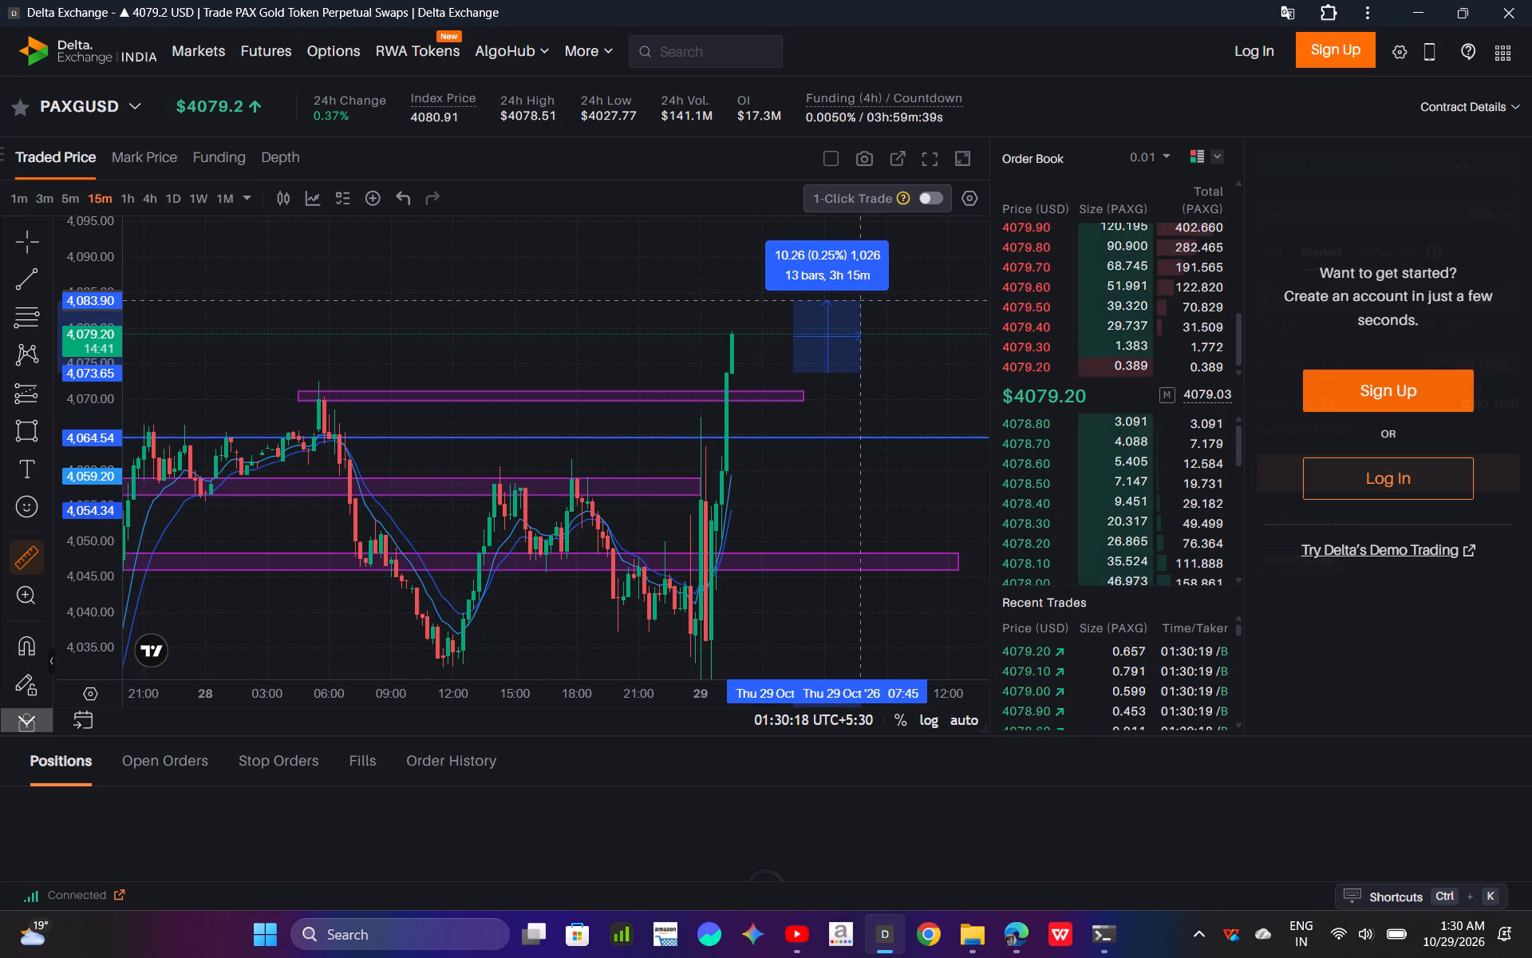
{"action": "left_click", "coordinate": [843, 315]}
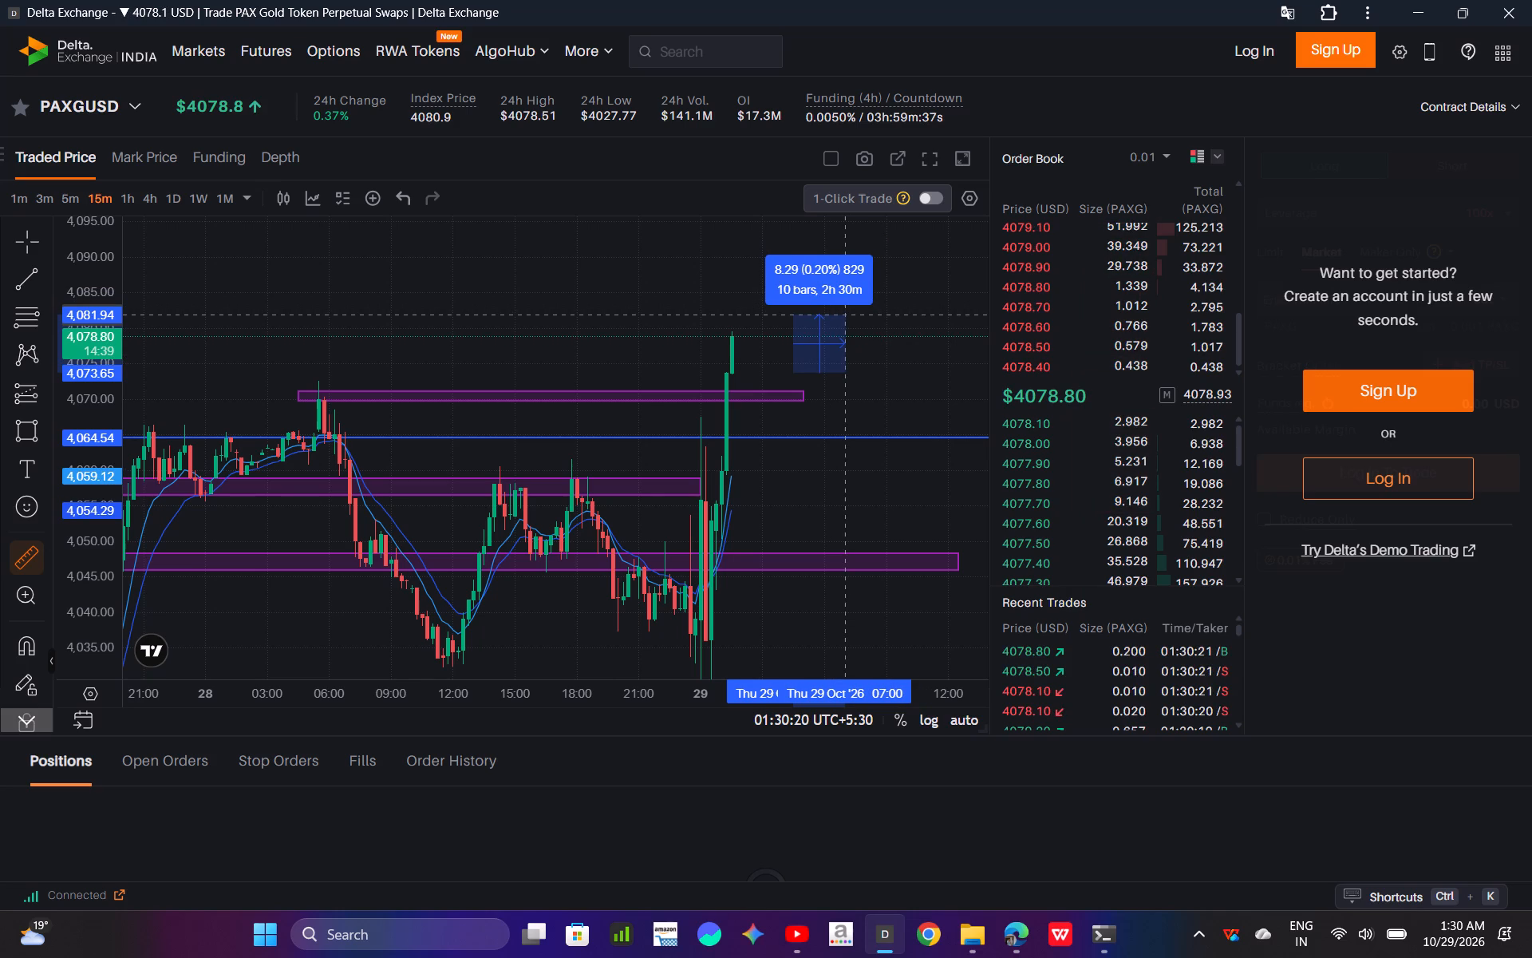
{"action": "key", "text": "3"}
{"action": "key", "text": "Return"}
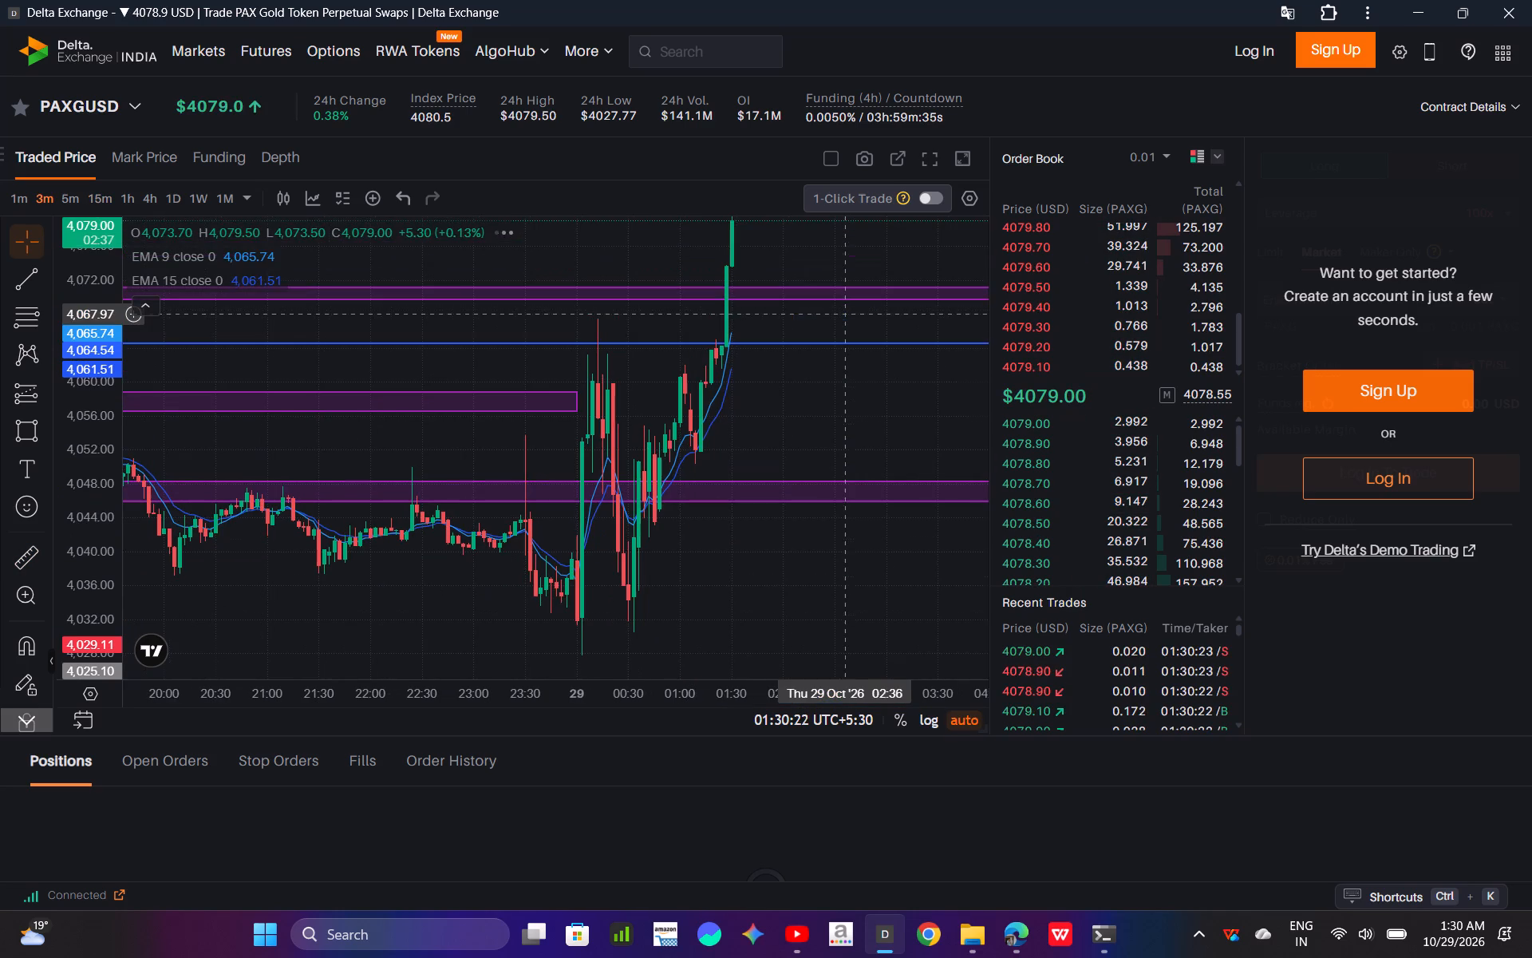
Examine the latest PAXGUSD move around the 4,064.54 line on the 3-minute chart and take a quick price-range measurement just below it.
{"action": "left_click_drag", "start_coordinate": [109, 358], "coordinate": [102, 251]}
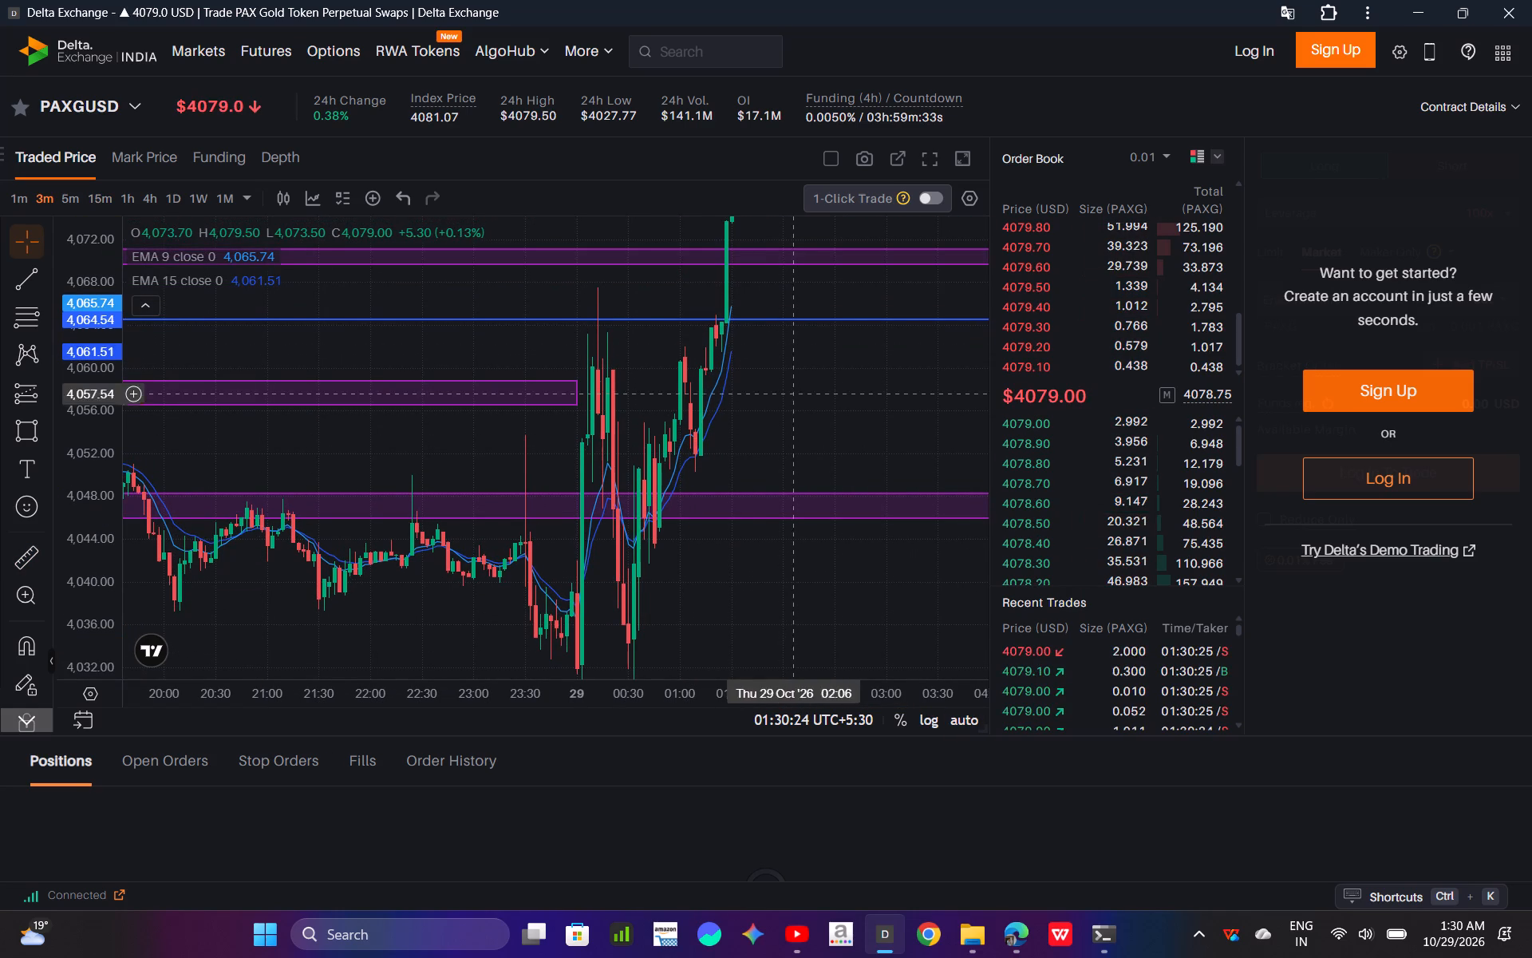
{"action": "left_click_drag", "start_coordinate": [723, 342], "coordinate": [718, 635]}
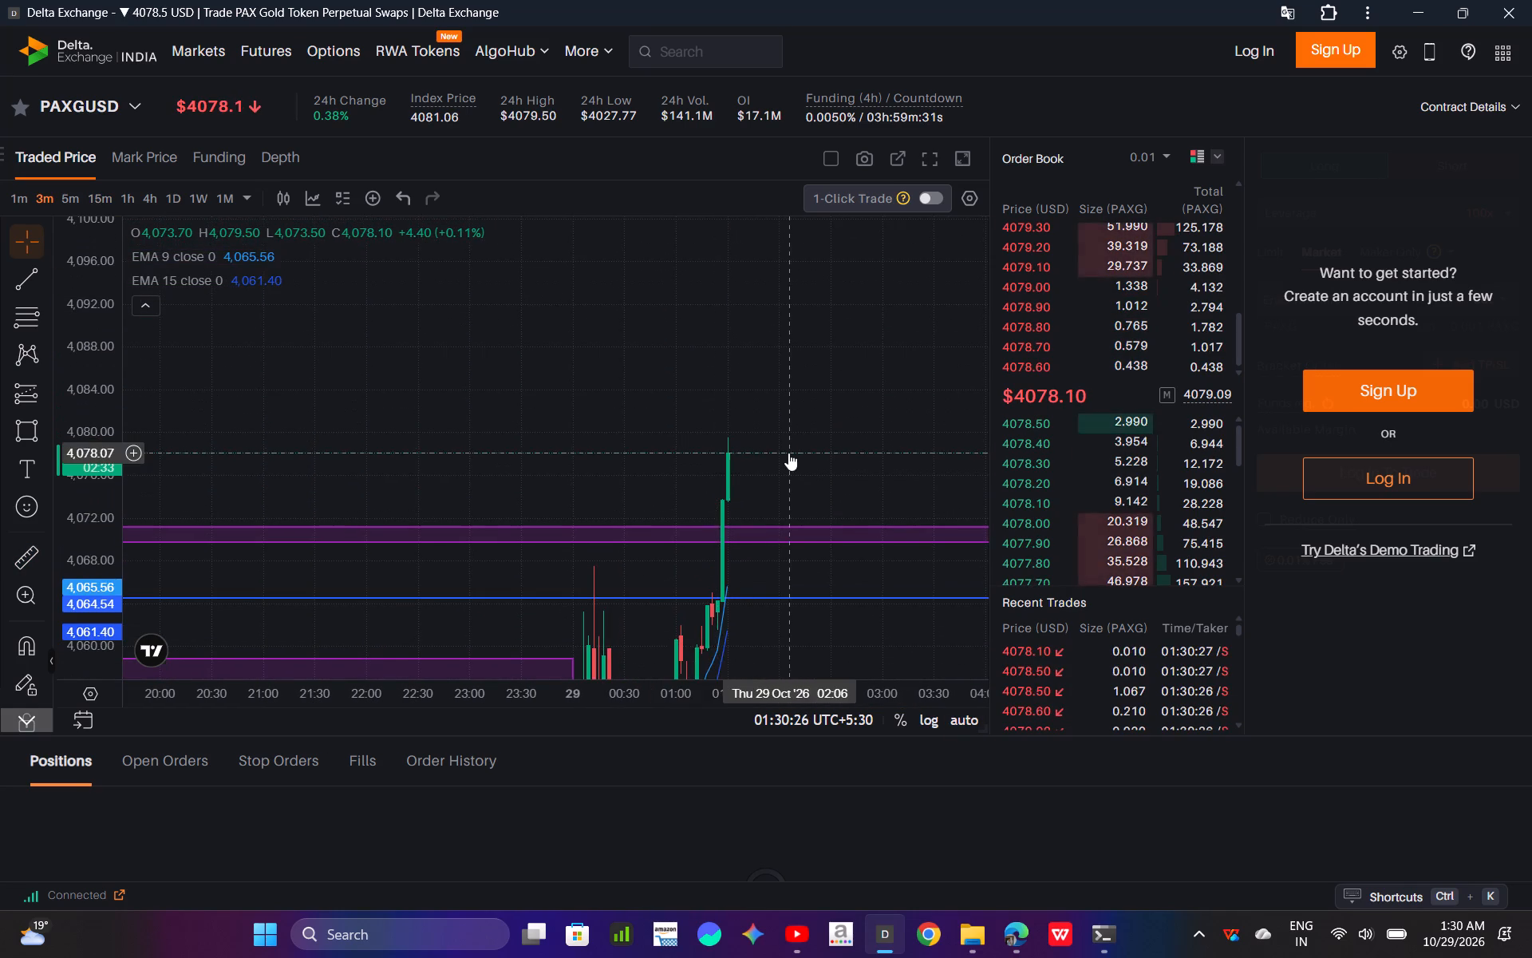
{"action": "left_click_drag", "start_coordinate": [788, 453], "coordinate": [622, 323]}
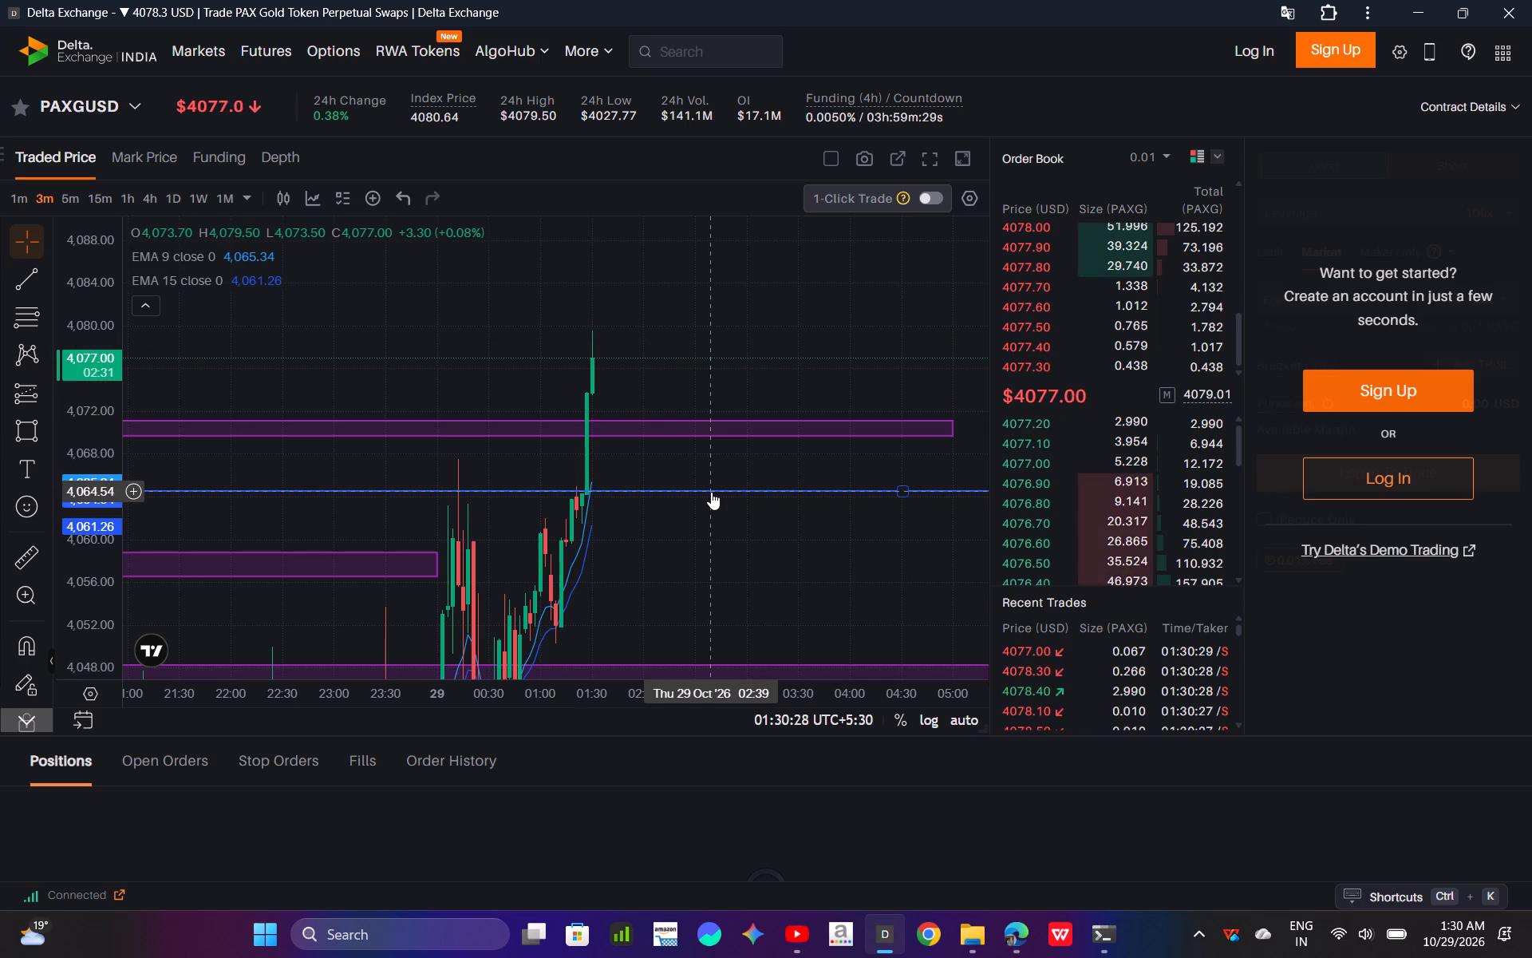
{"action": "left_click", "coordinate": [711, 492], "text": "shift"}
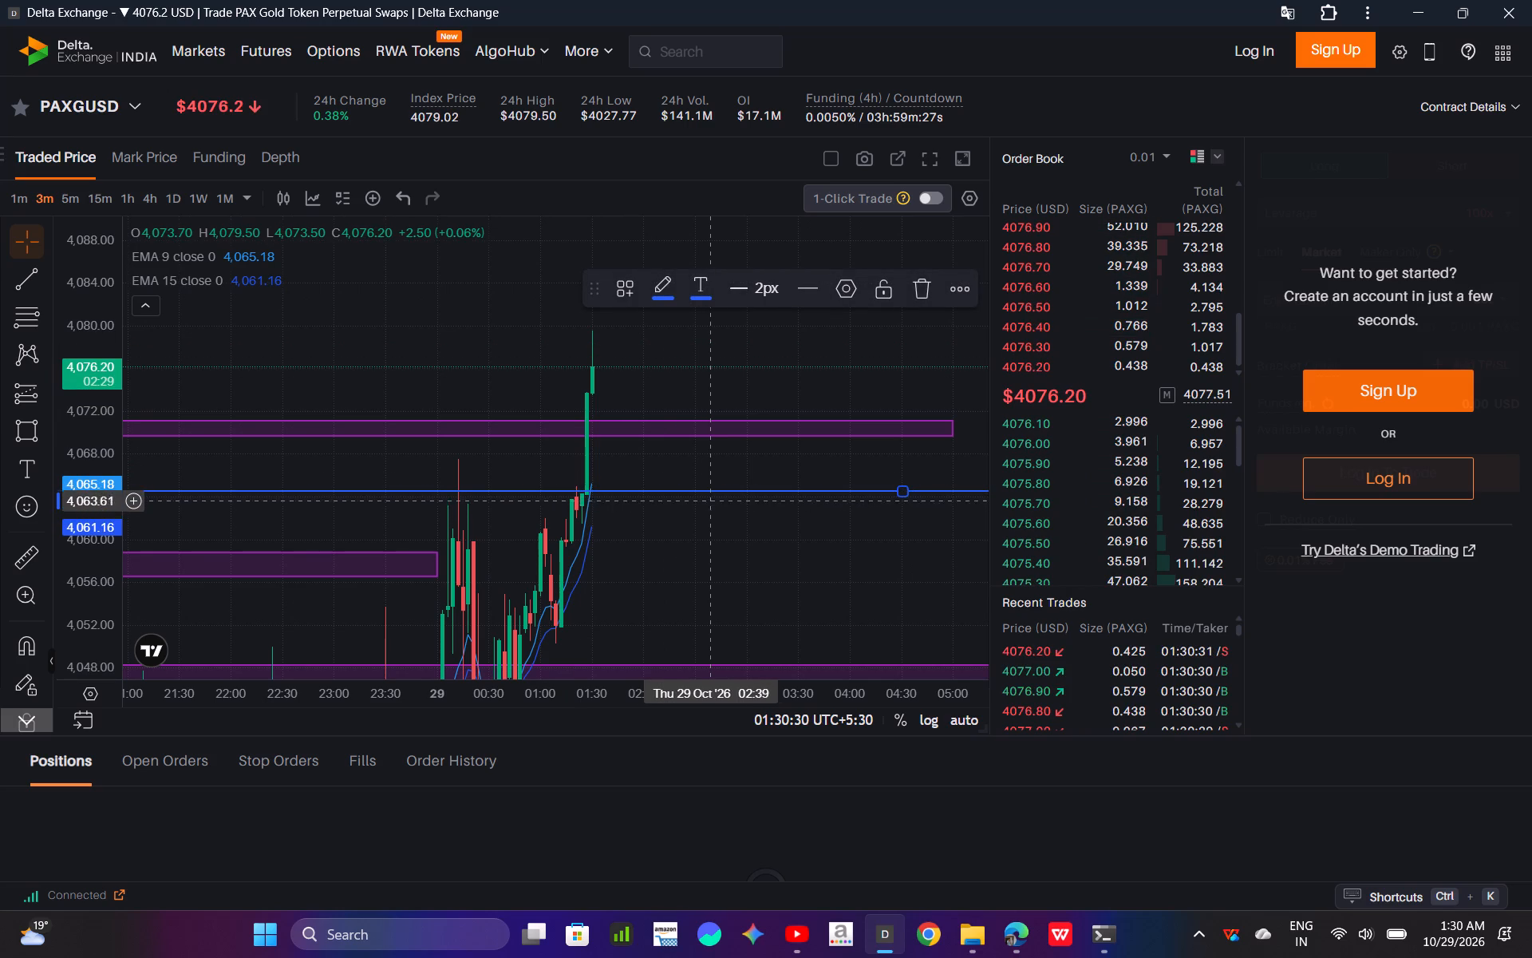
{"action": "left_click", "coordinate": [715, 493], "text": "shift"}
{"action": "left_click", "coordinate": [715, 493], "text": "shift"}
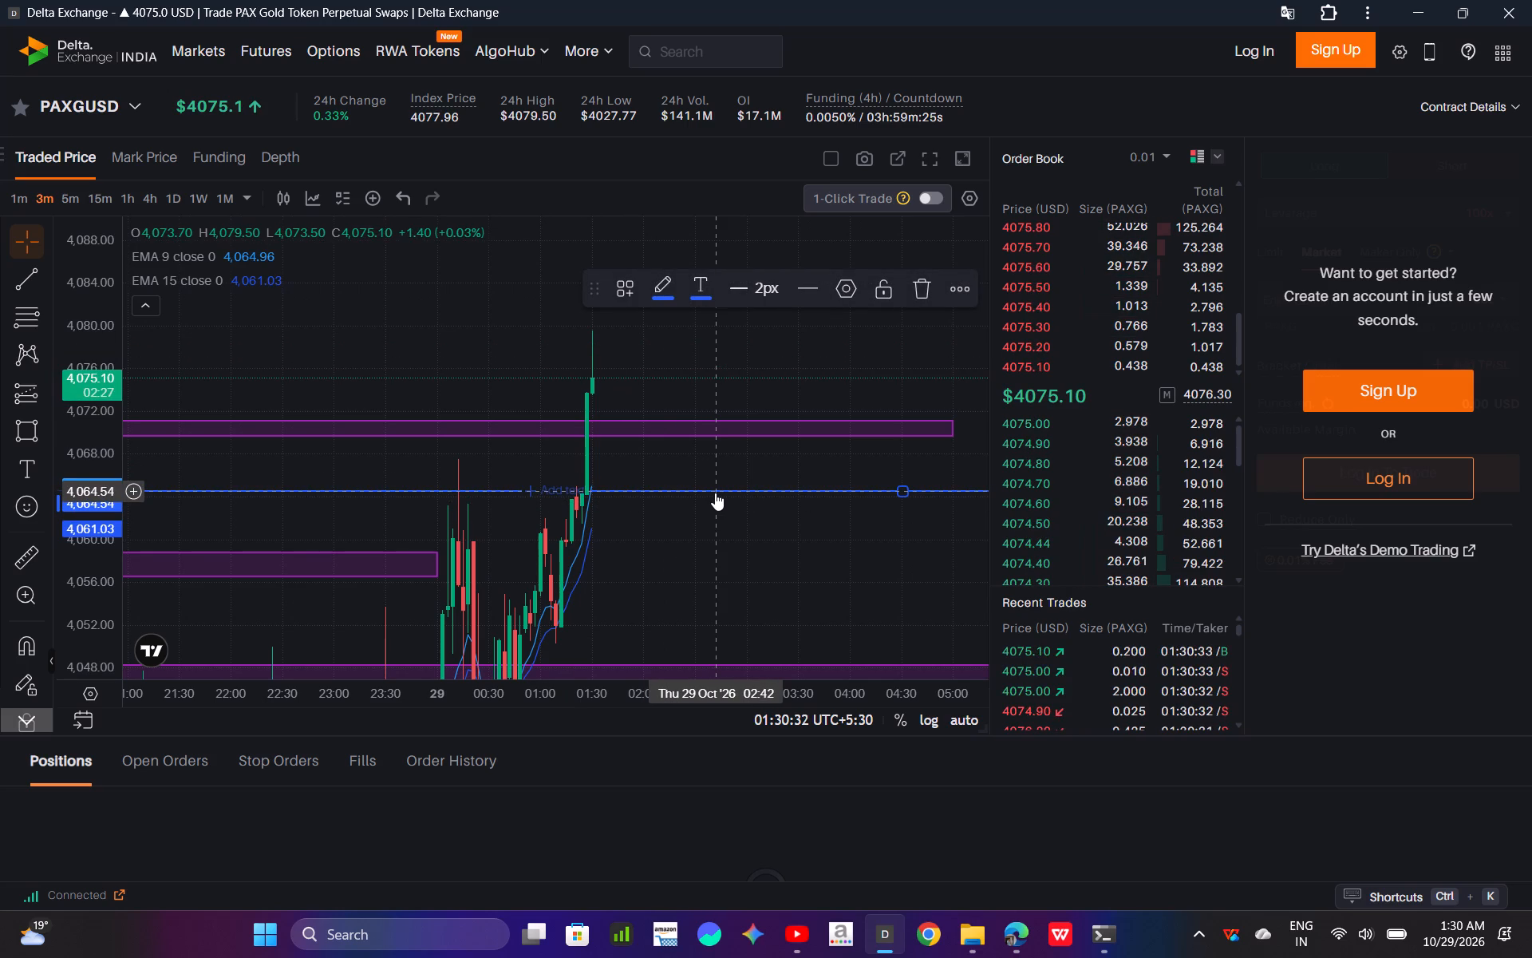
{"action": "left_click", "coordinate": [716, 501], "text": "shift"}
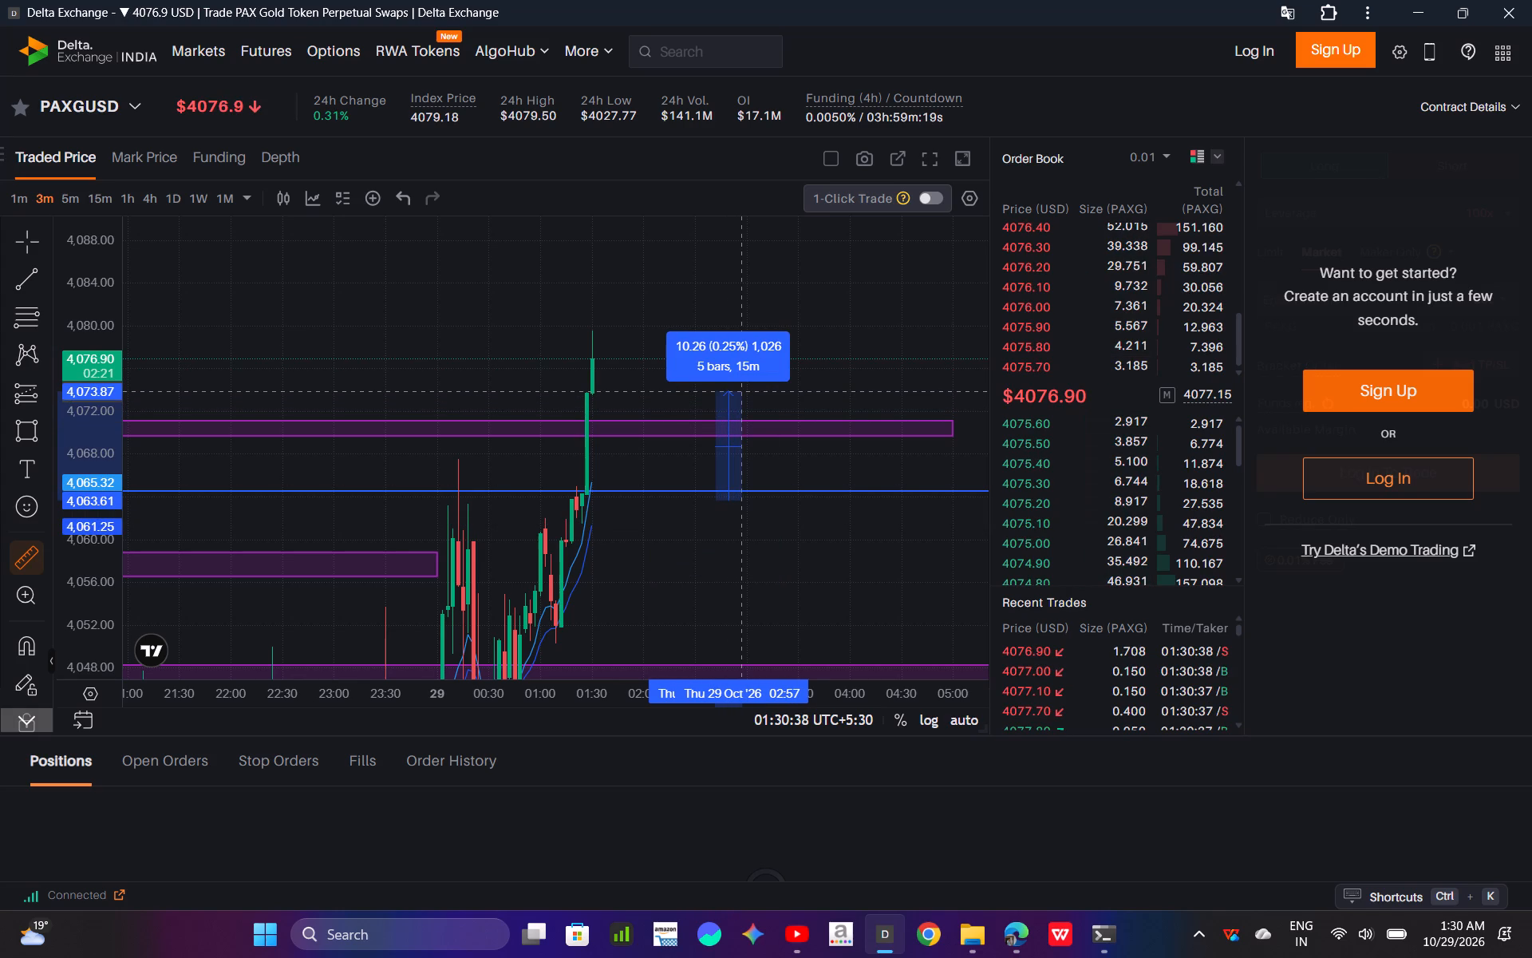
{"action": "double_click", "coordinate": [746, 543]}
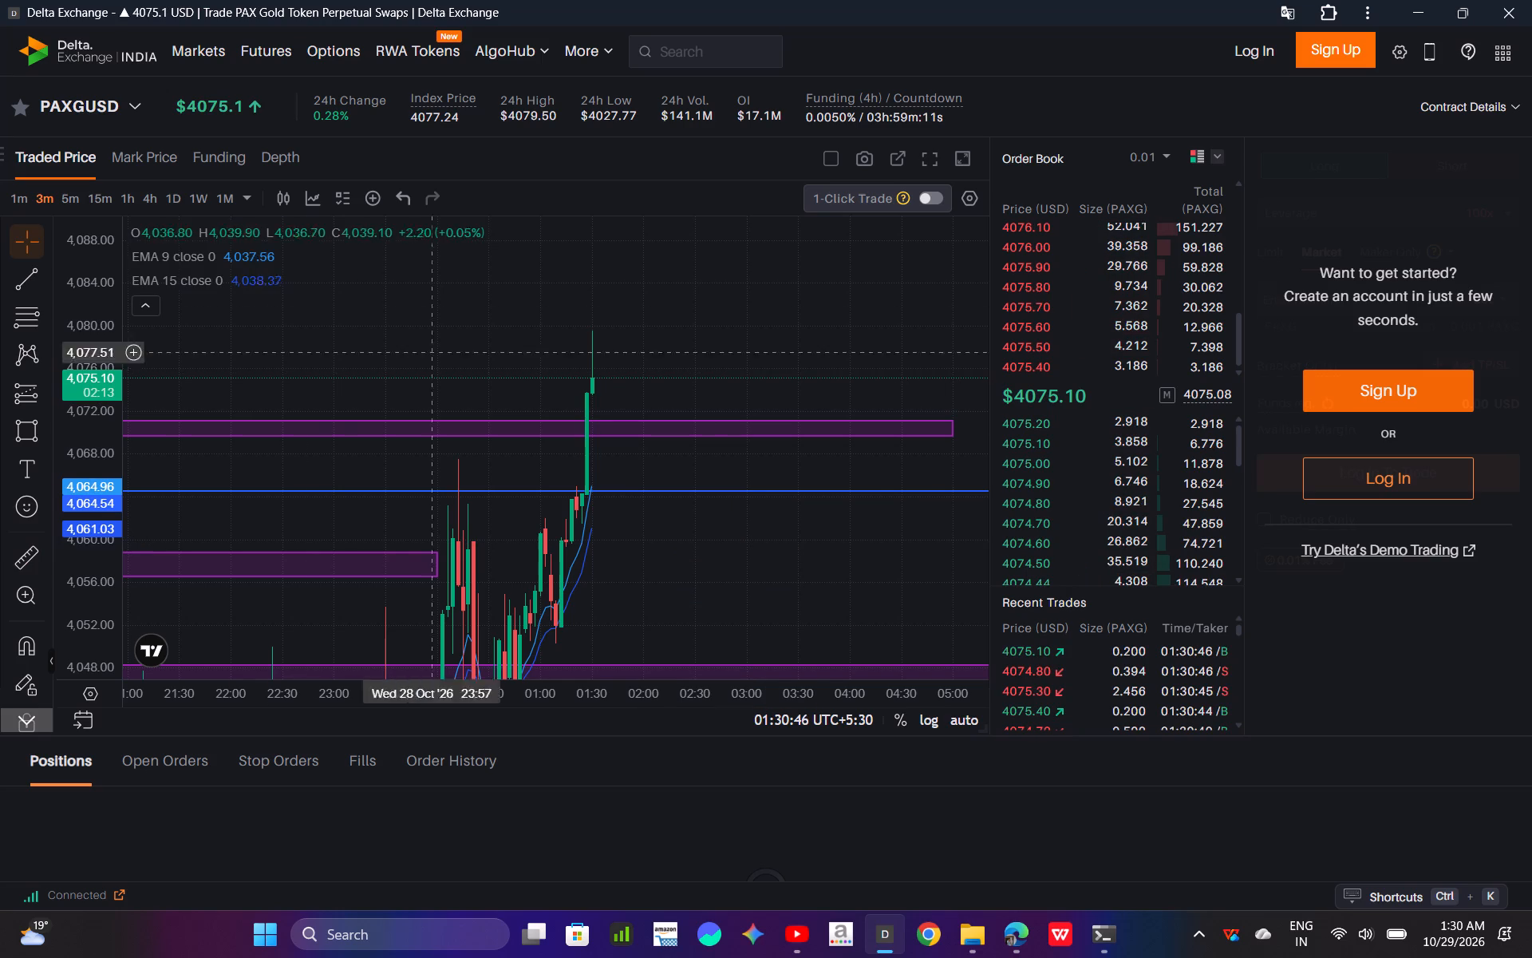
Review PAXGUSD price action against the marked zones and horizontal lines on the 5m, 15m and 1h timeframes.
{"action": "left_click", "coordinate": [68, 200]}
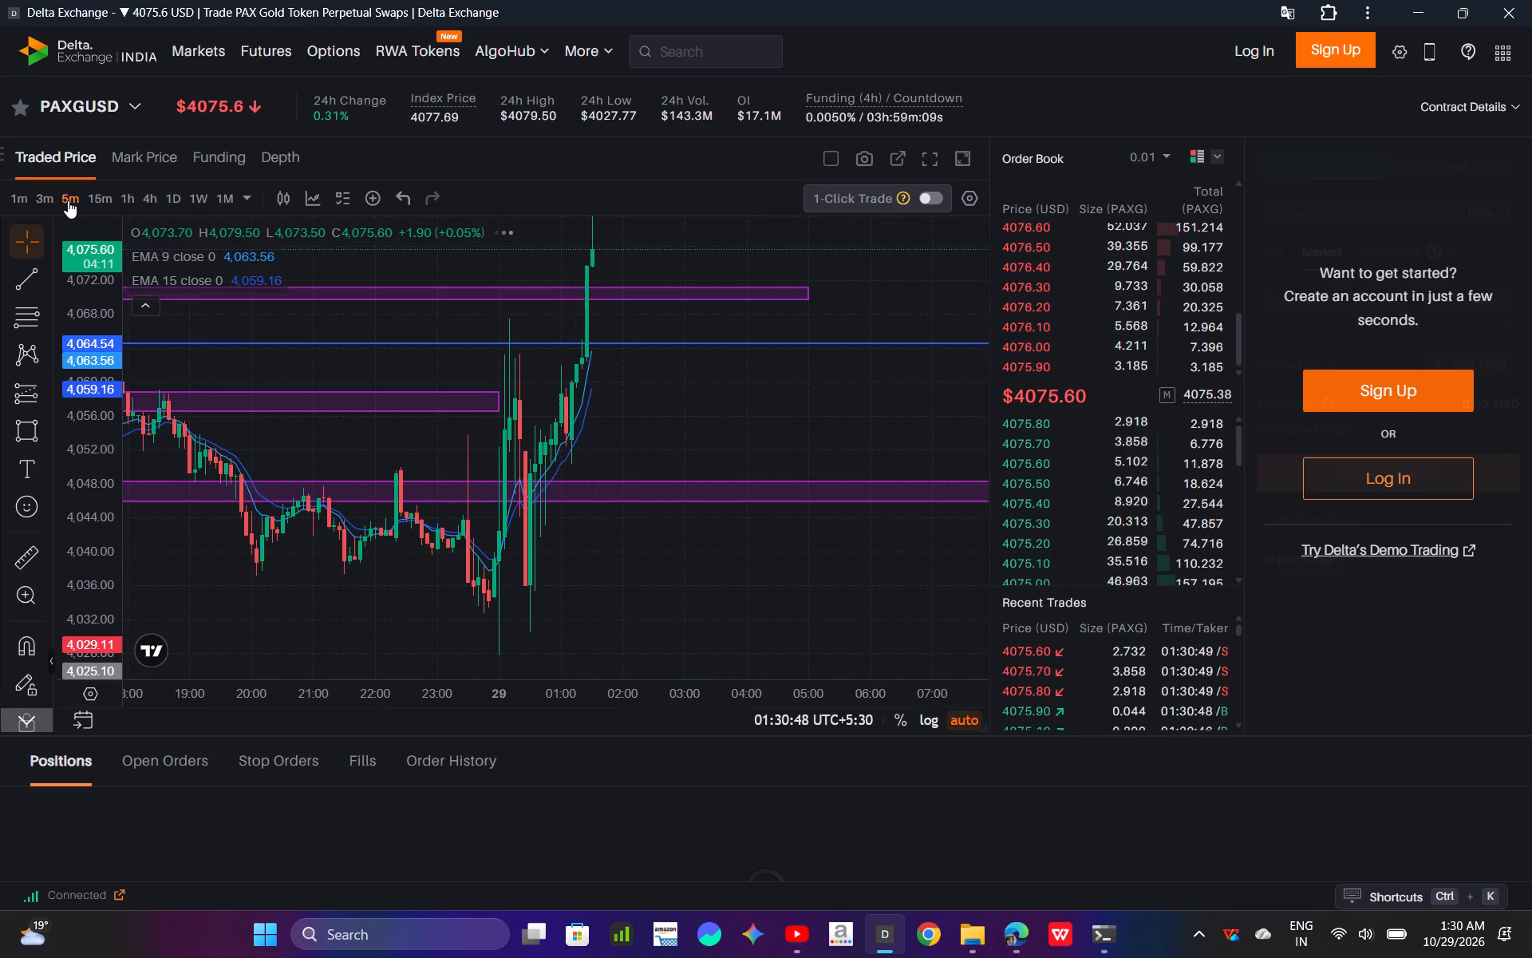
{"action": "left_click_drag", "start_coordinate": [97, 310], "coordinate": [101, 378]}
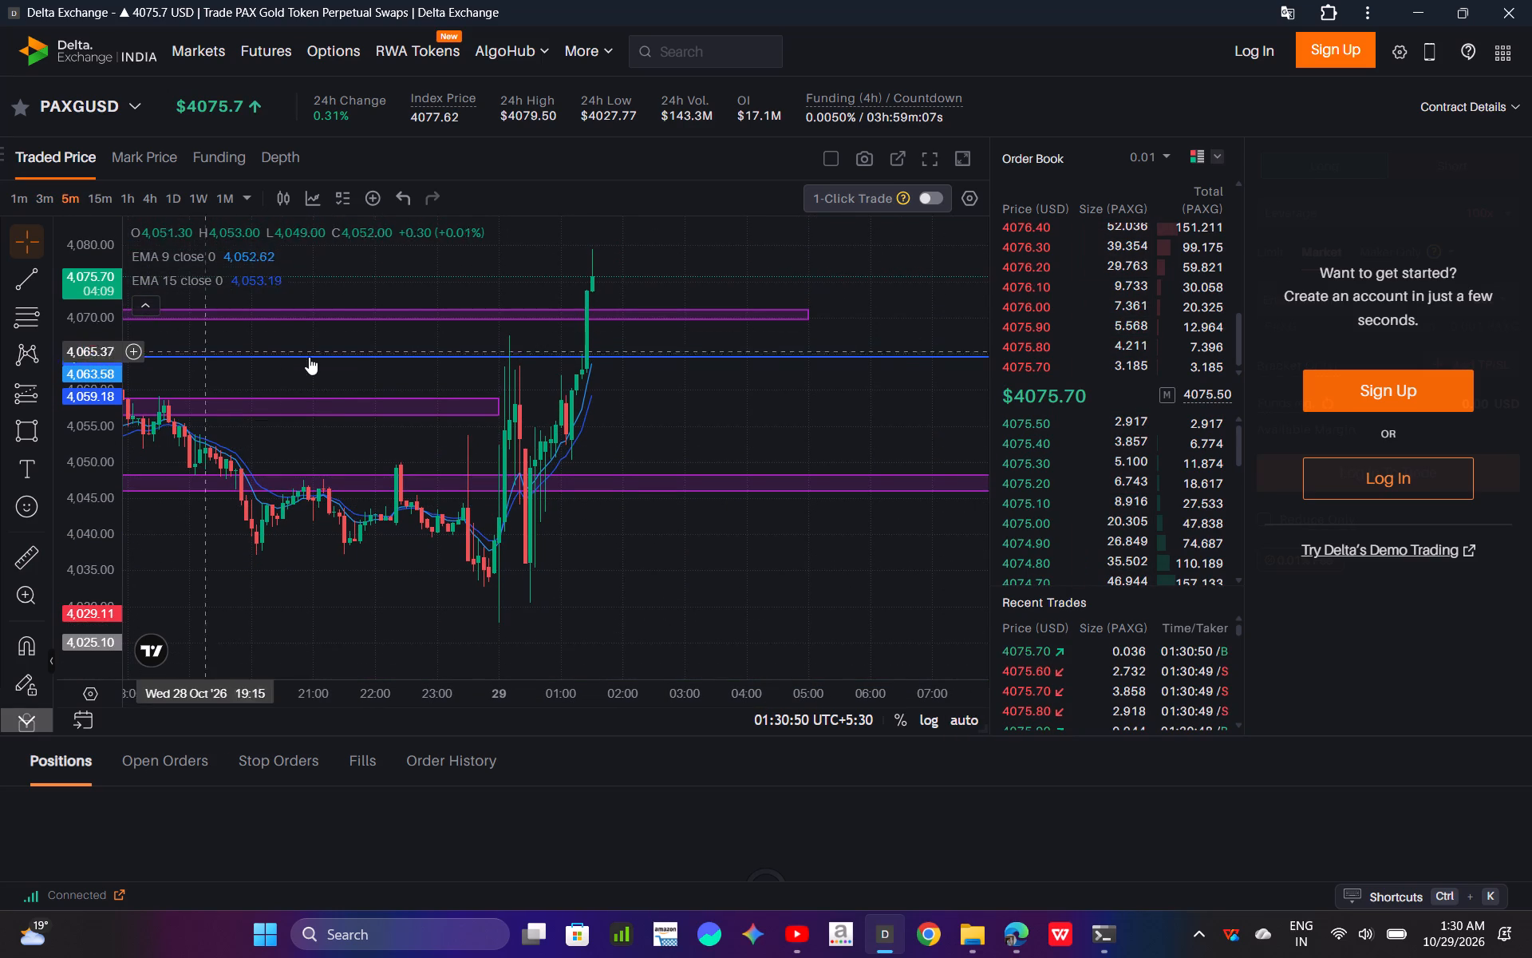
{"action": "left_click", "coordinate": [334, 356]}
{"action": "left_click_drag", "start_coordinate": [337, 346], "coordinate": [776, 364]}
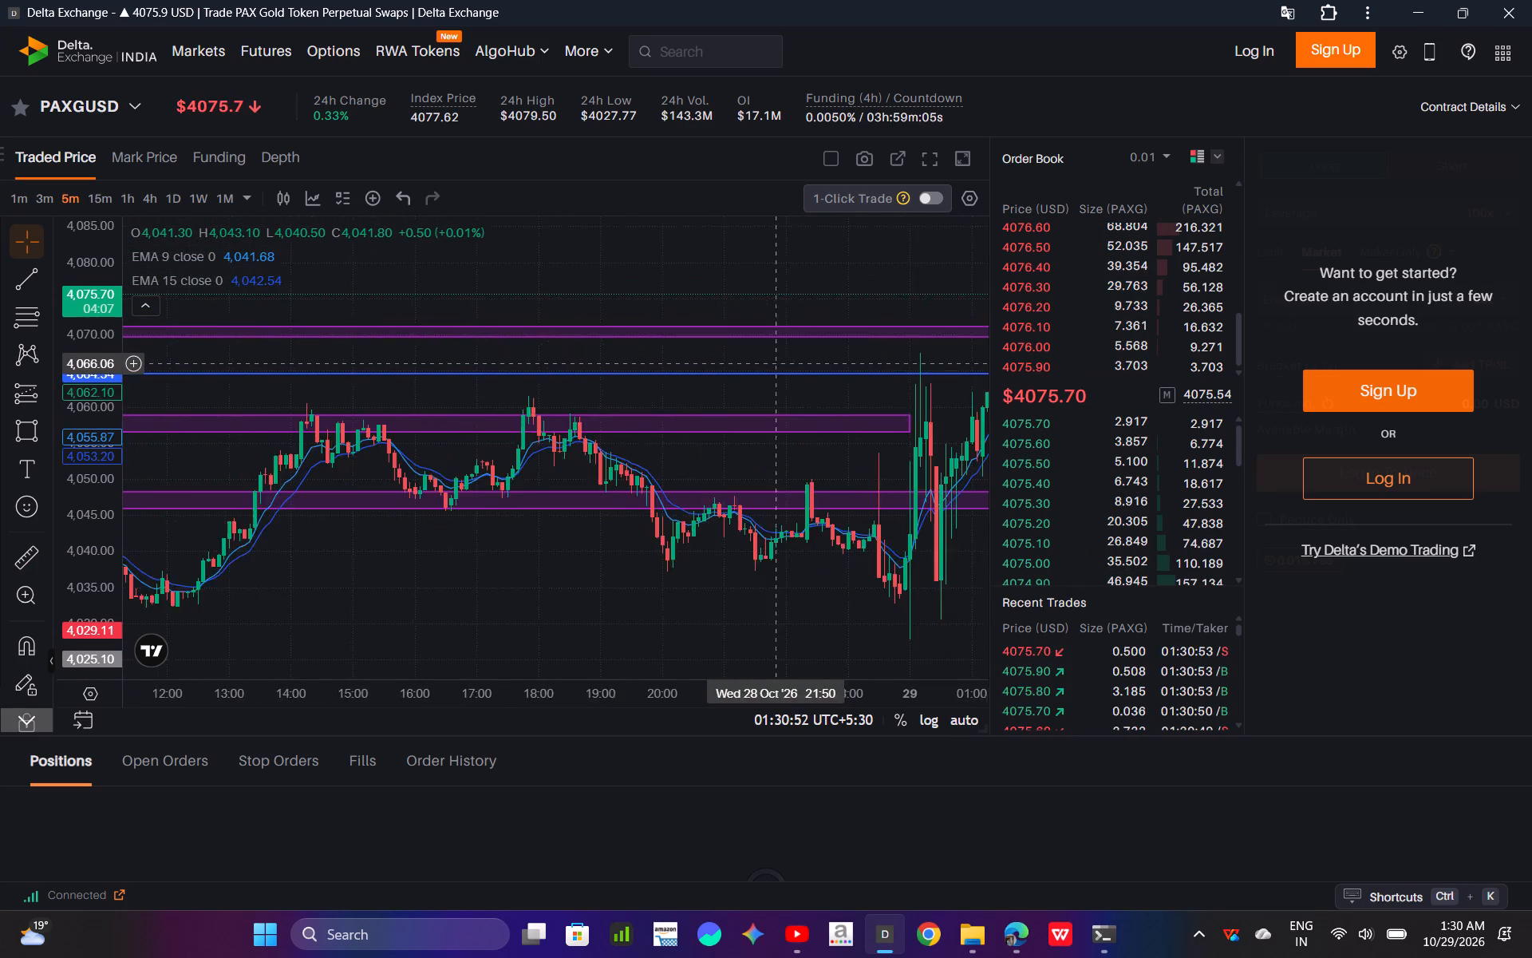
{"action": "left_click_drag", "start_coordinate": [776, 364], "coordinate": [308, 394]}
{"action": "left_click", "coordinate": [104, 196]}
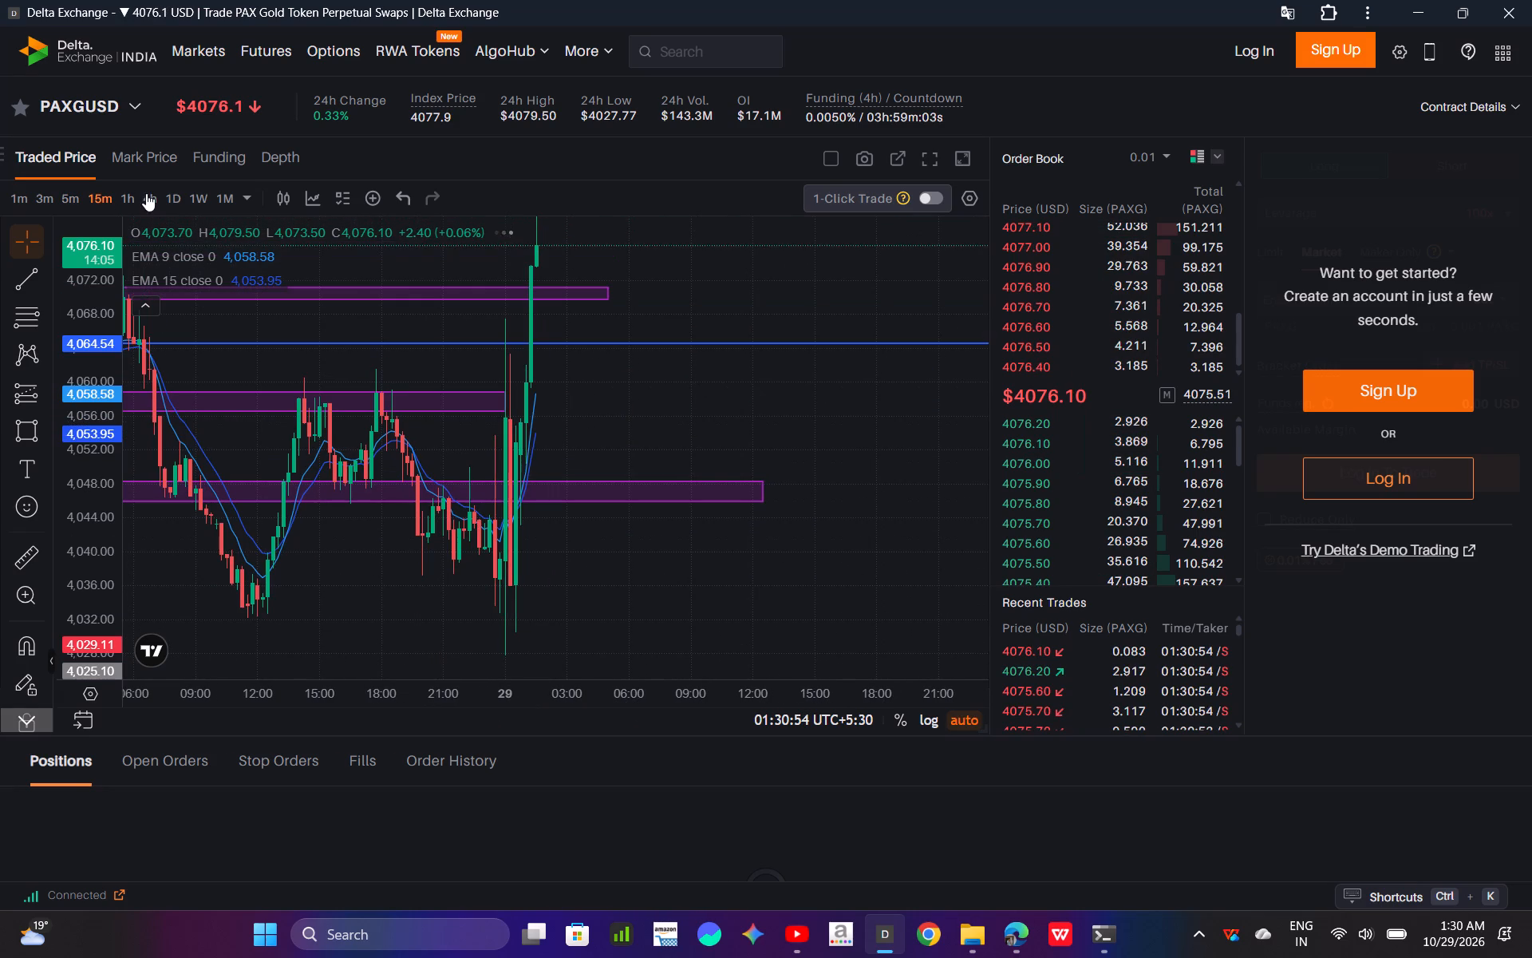
{"action": "left_click", "coordinate": [109, 198]}
{"action": "left_click", "coordinate": [133, 197]}
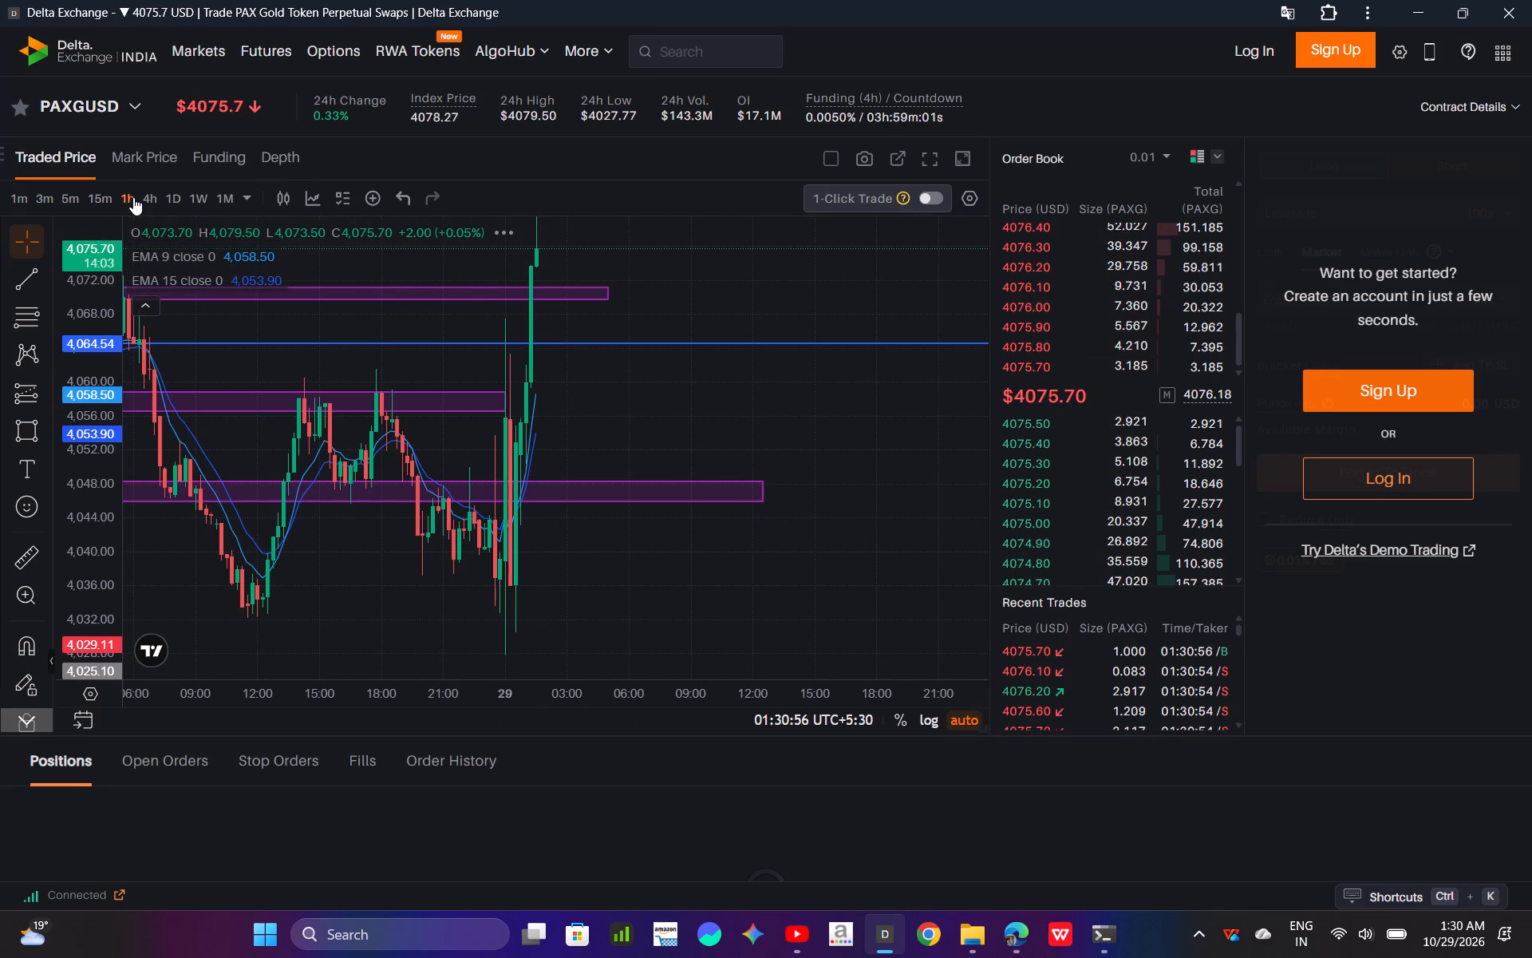
{"action": "left_click_drag", "start_coordinate": [77, 254], "coordinate": [114, 526]}
{"action": "left_click_drag", "start_coordinate": [614, 317], "coordinate": [724, 315]}
{"action": "left_click_drag", "start_coordinate": [698, 336], "coordinate": [758, 324]}
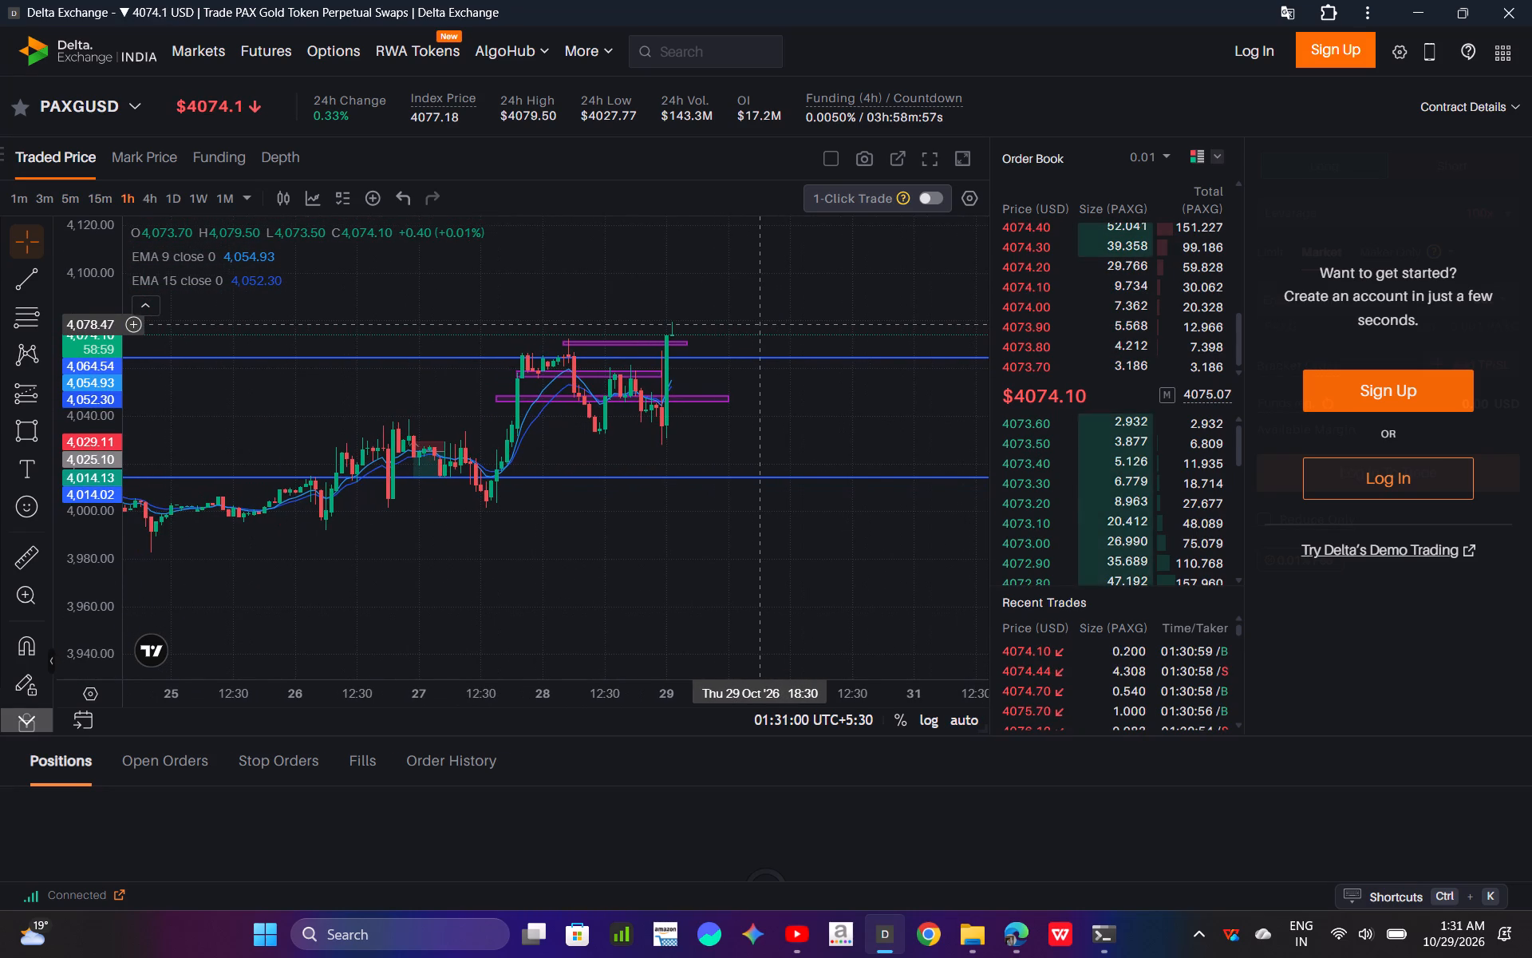
{"action": "left_click_drag", "start_coordinate": [758, 324], "coordinate": [735, 376]}
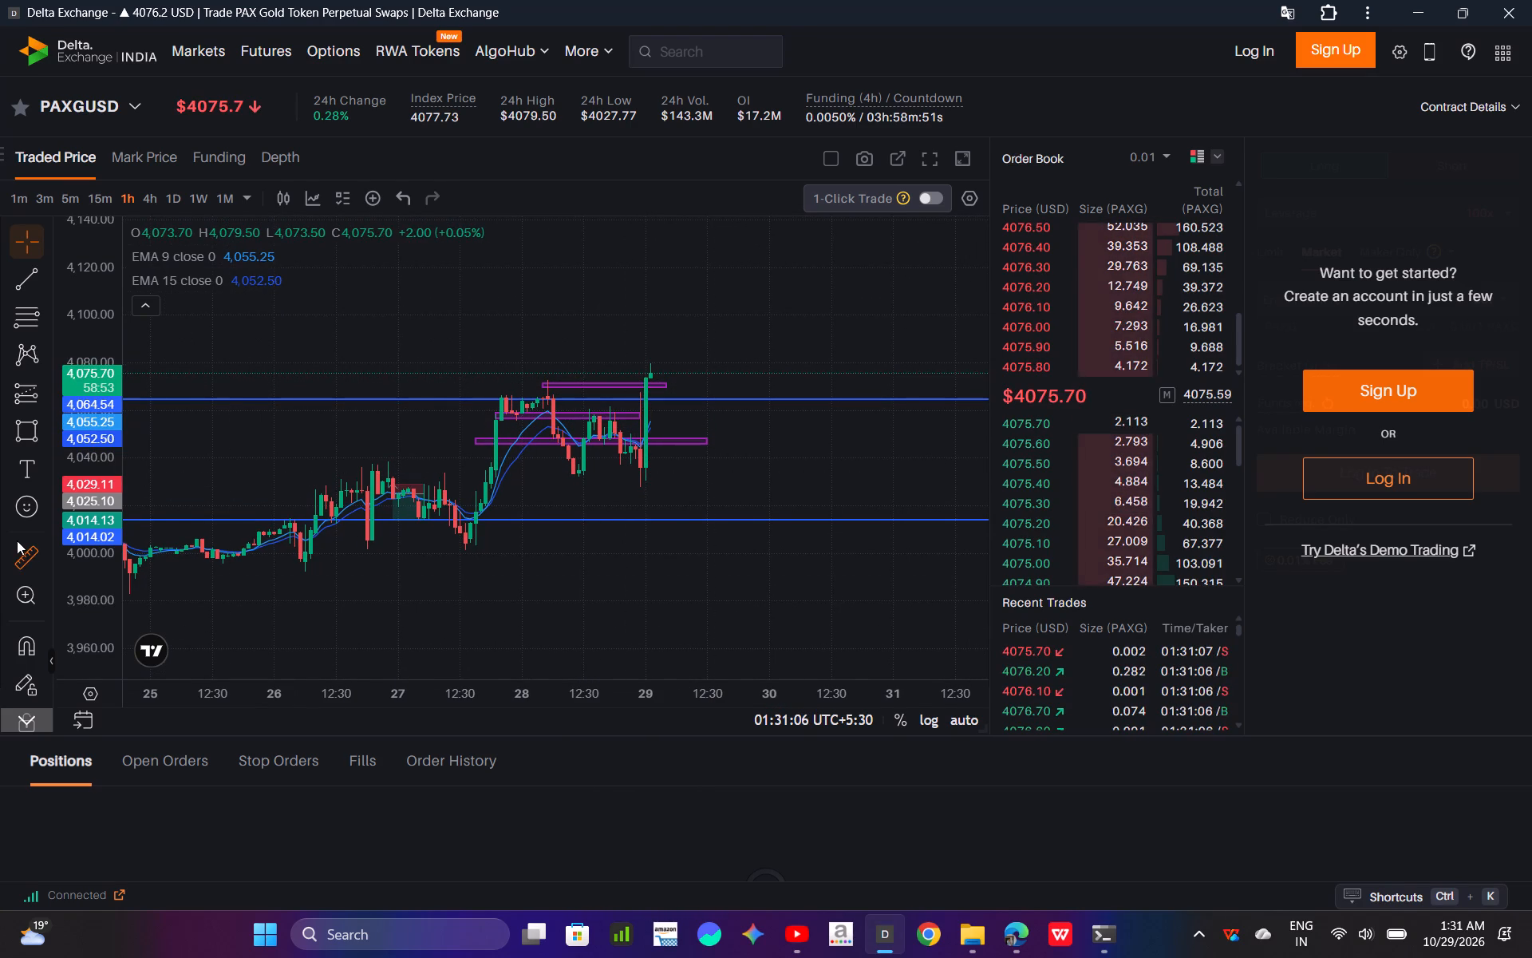
Remove all existing drawings from the PAXGUSD chart.
{"action": "scroll", "coordinate": [17, 540], "scroll_direction": "down", "scroll_amount": 4}
{"action": "left_click", "coordinate": [29, 633]}
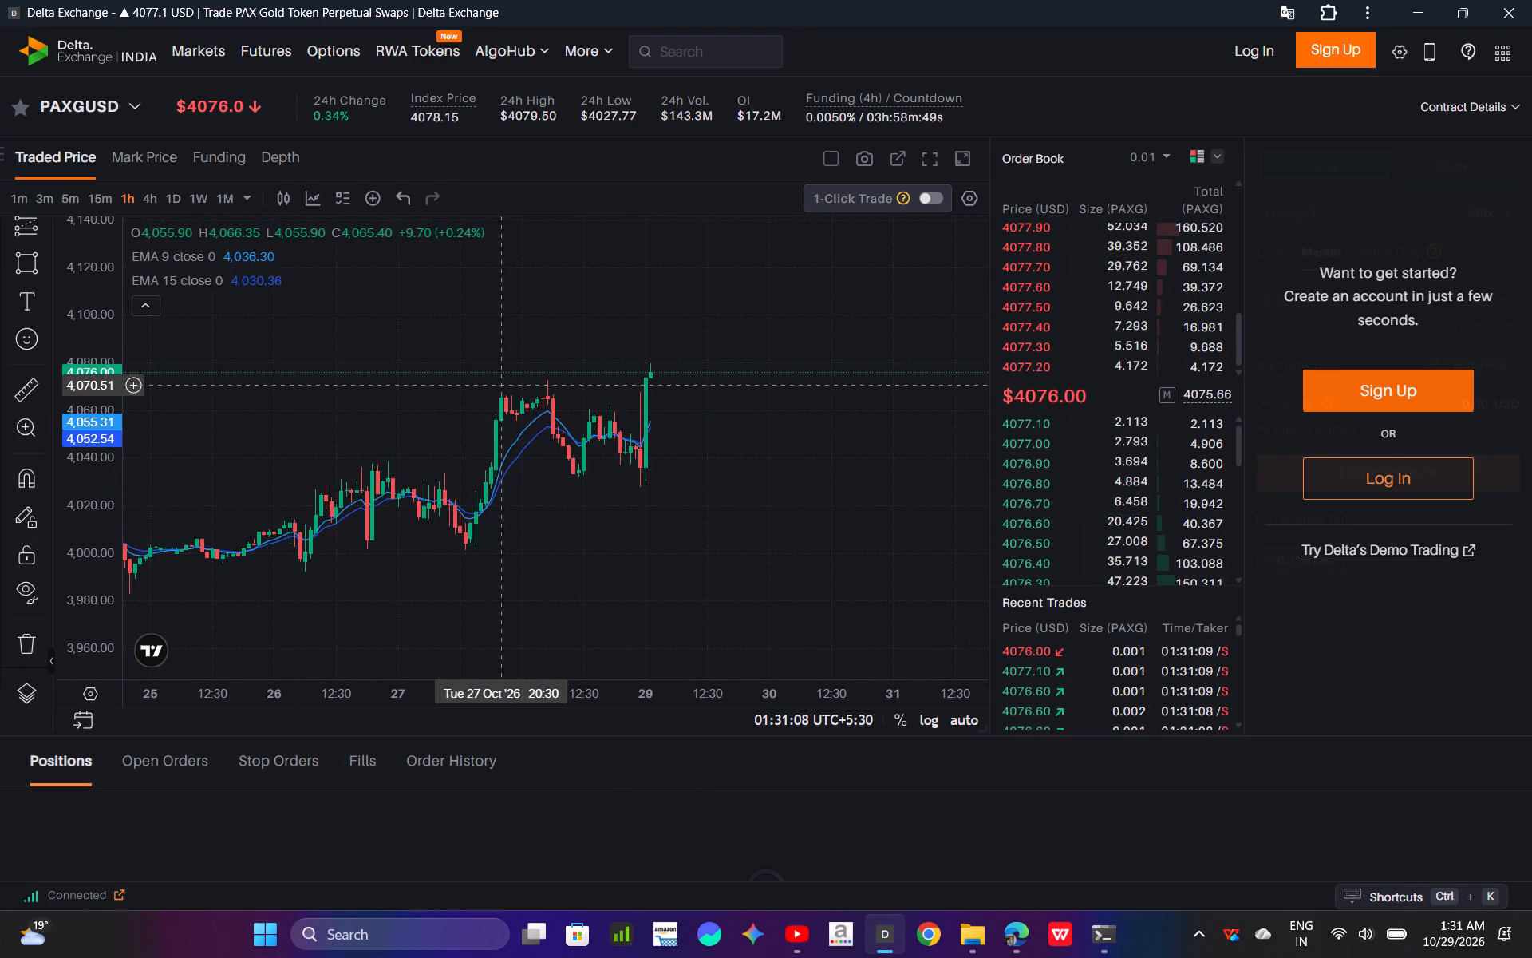
Draw a very thin rectangle zone at about 4,031.57, spanning 27 Oct 15:30 to 30 Oct 00:30, on the 1h chart.
{"action": "left_click", "coordinate": [25, 255]}
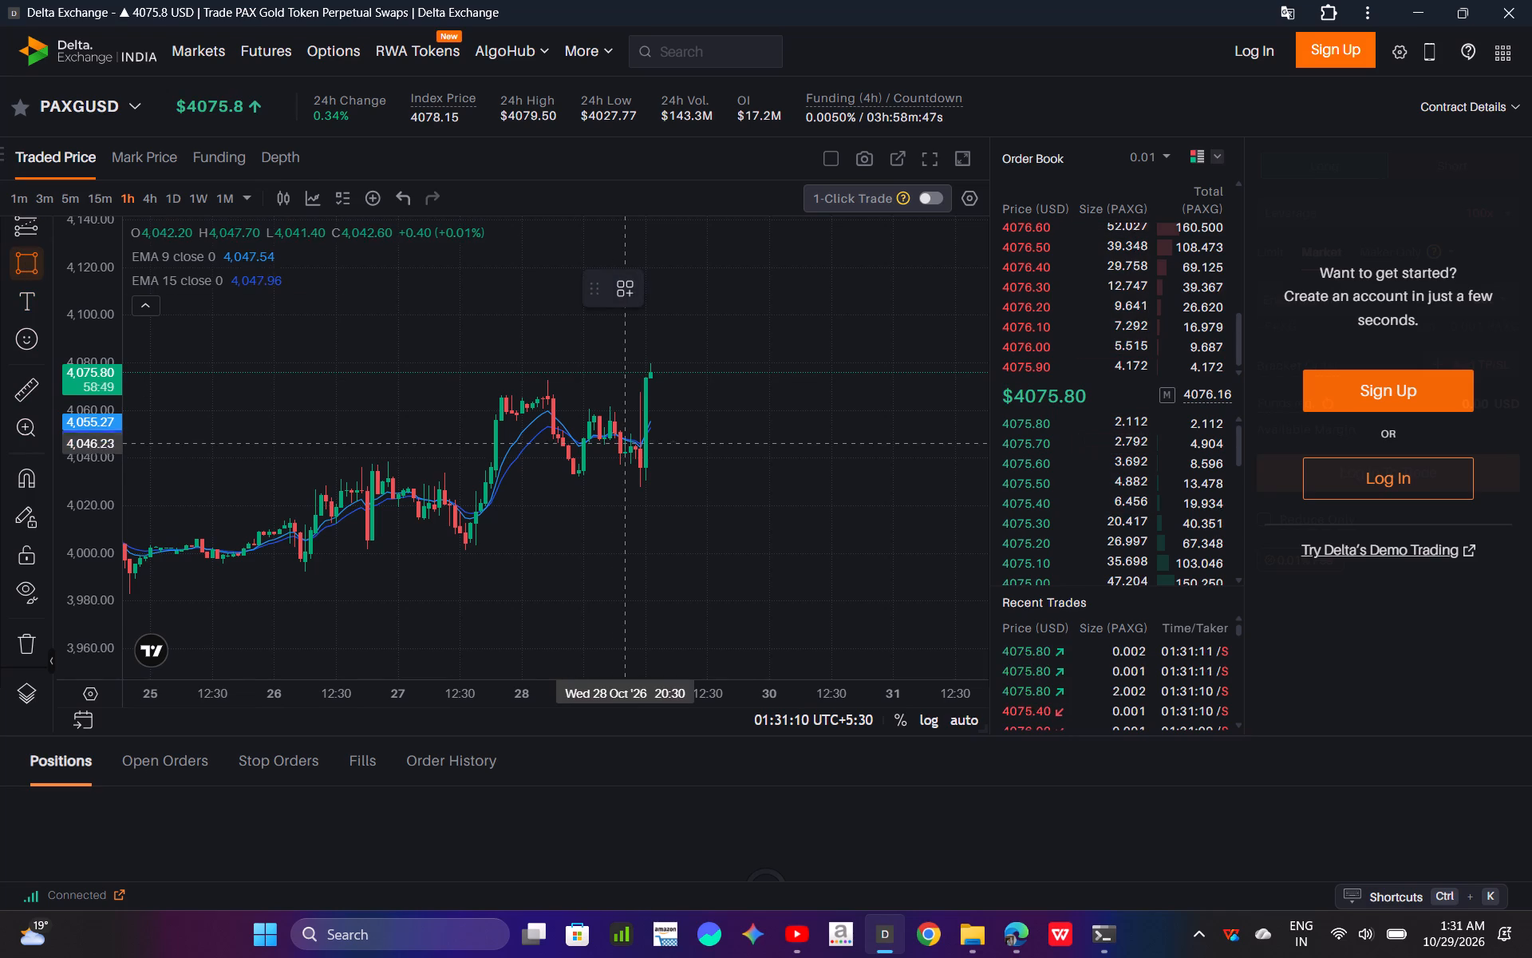
{"action": "left_click_drag", "start_coordinate": [476, 477], "coordinate": [772, 478]}
{"action": "left_click", "coordinate": [772, 478]}
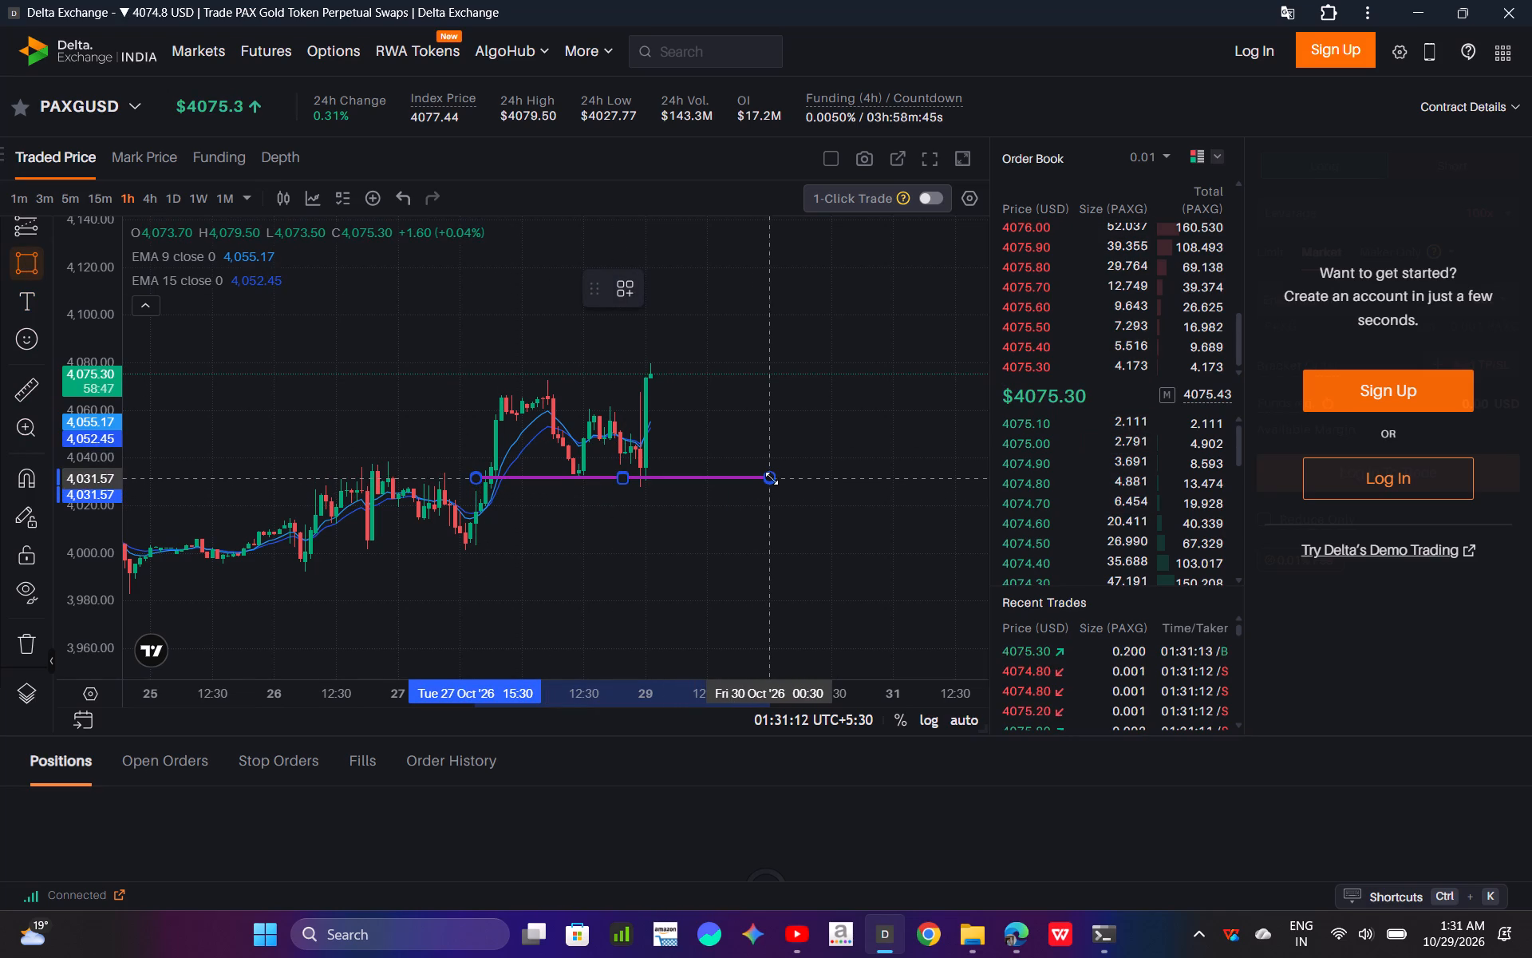
{"action": "left_click", "coordinate": [774, 469]}
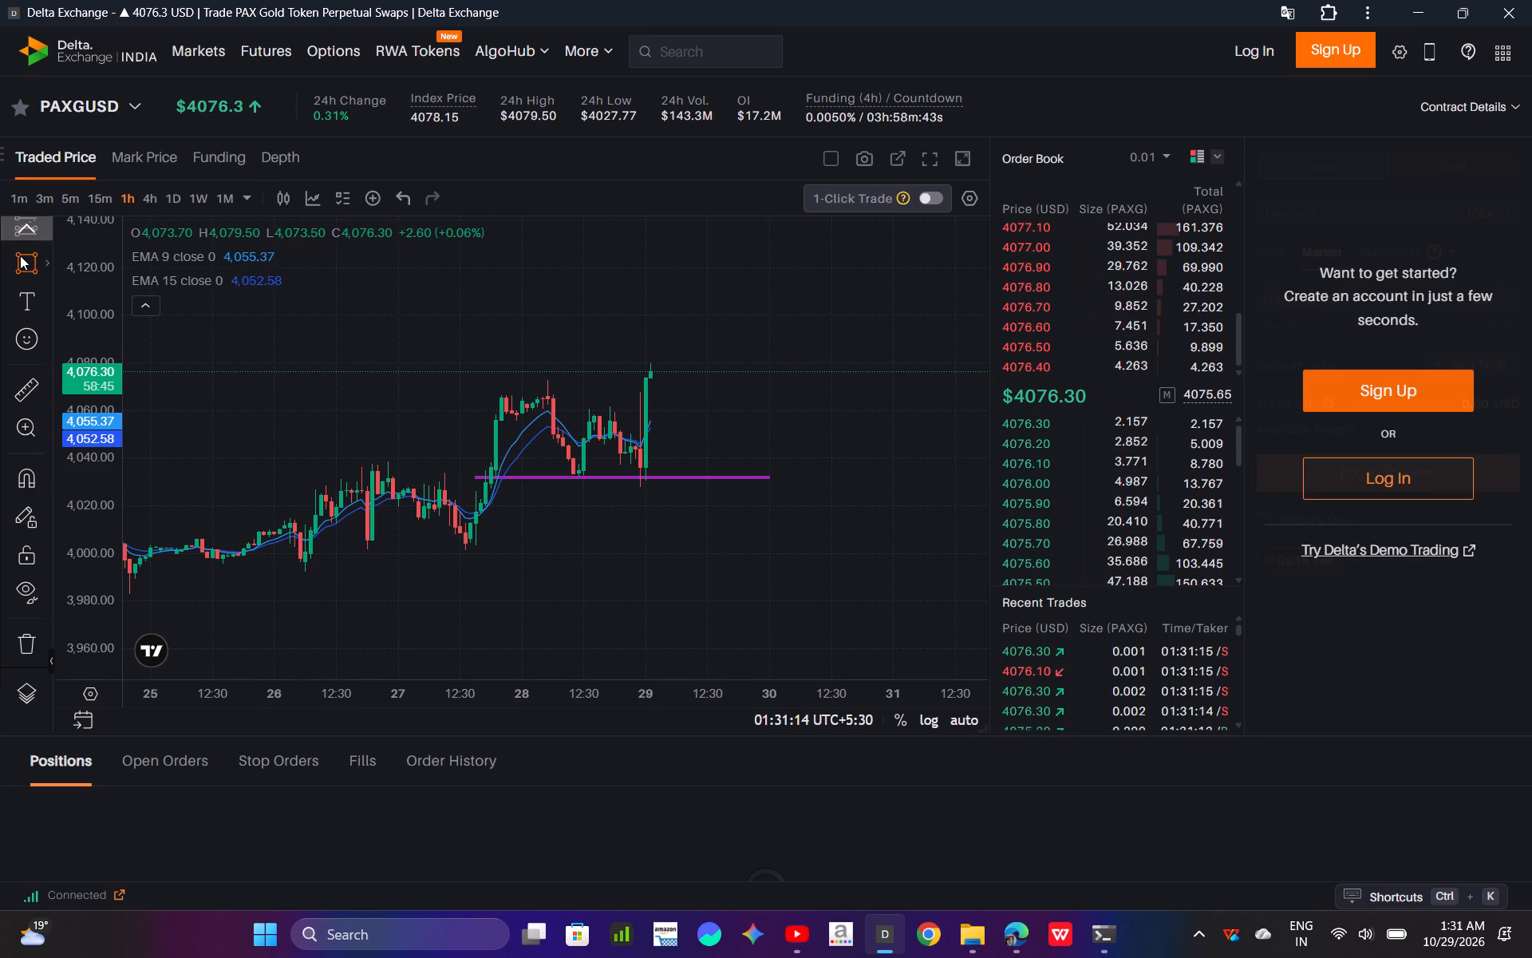
Draw a second thin rectangle zone from about 4,047 to 4,048, starting 28 Oct 12:30 and extending into 30 Oct.
{"action": "left_click", "coordinate": [20, 255]}
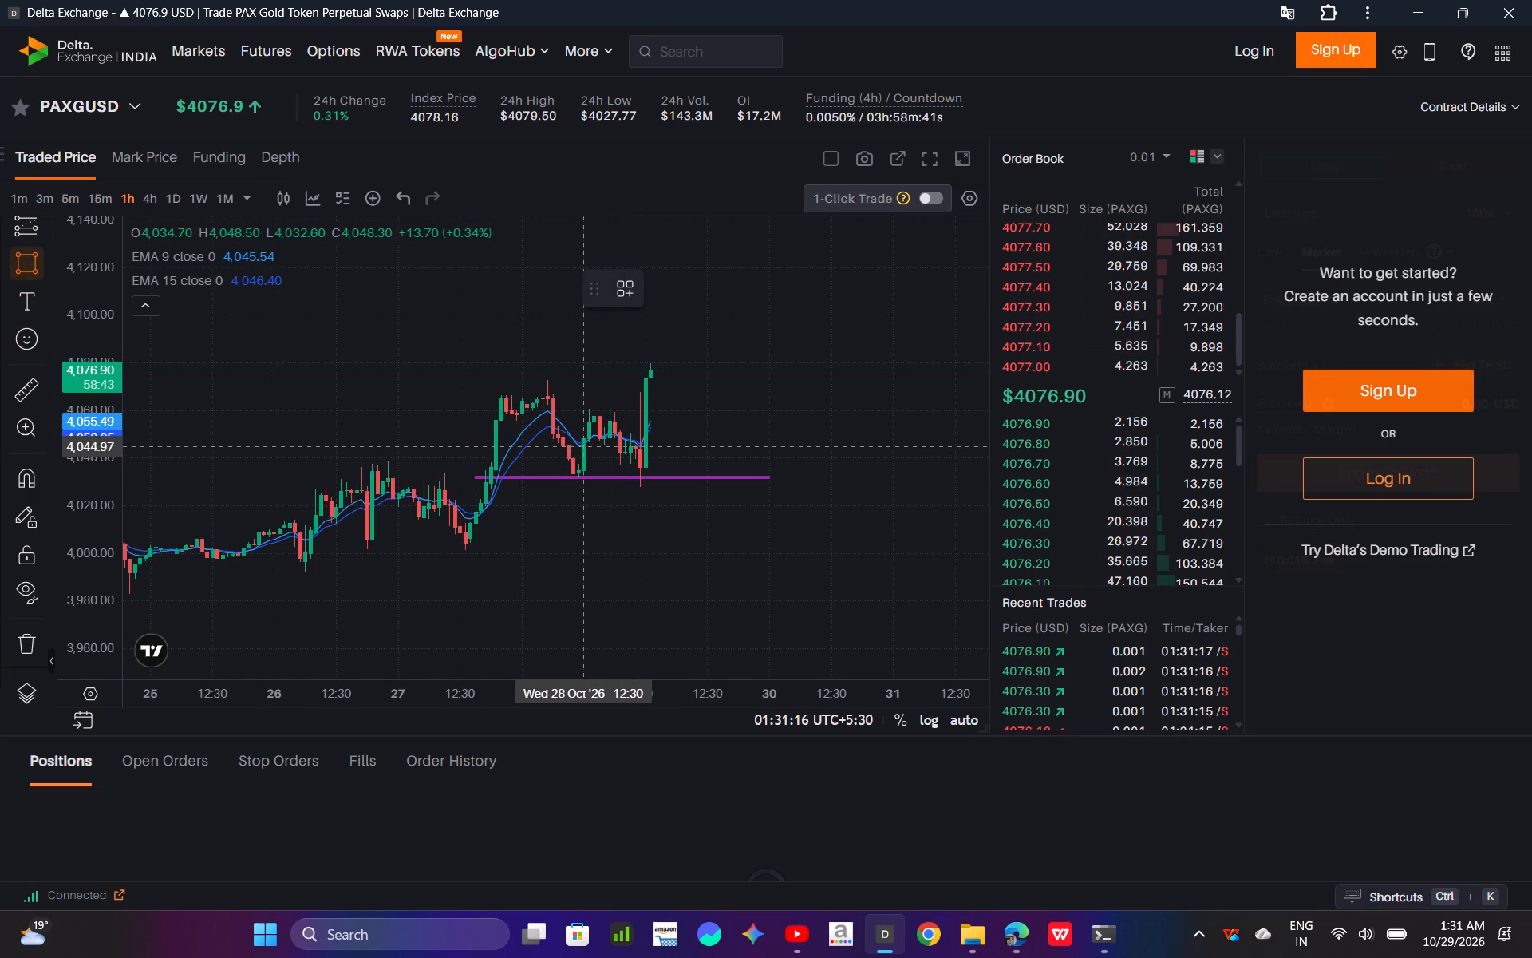
{"action": "left_click_drag", "start_coordinate": [586, 438], "coordinate": [827, 443]}
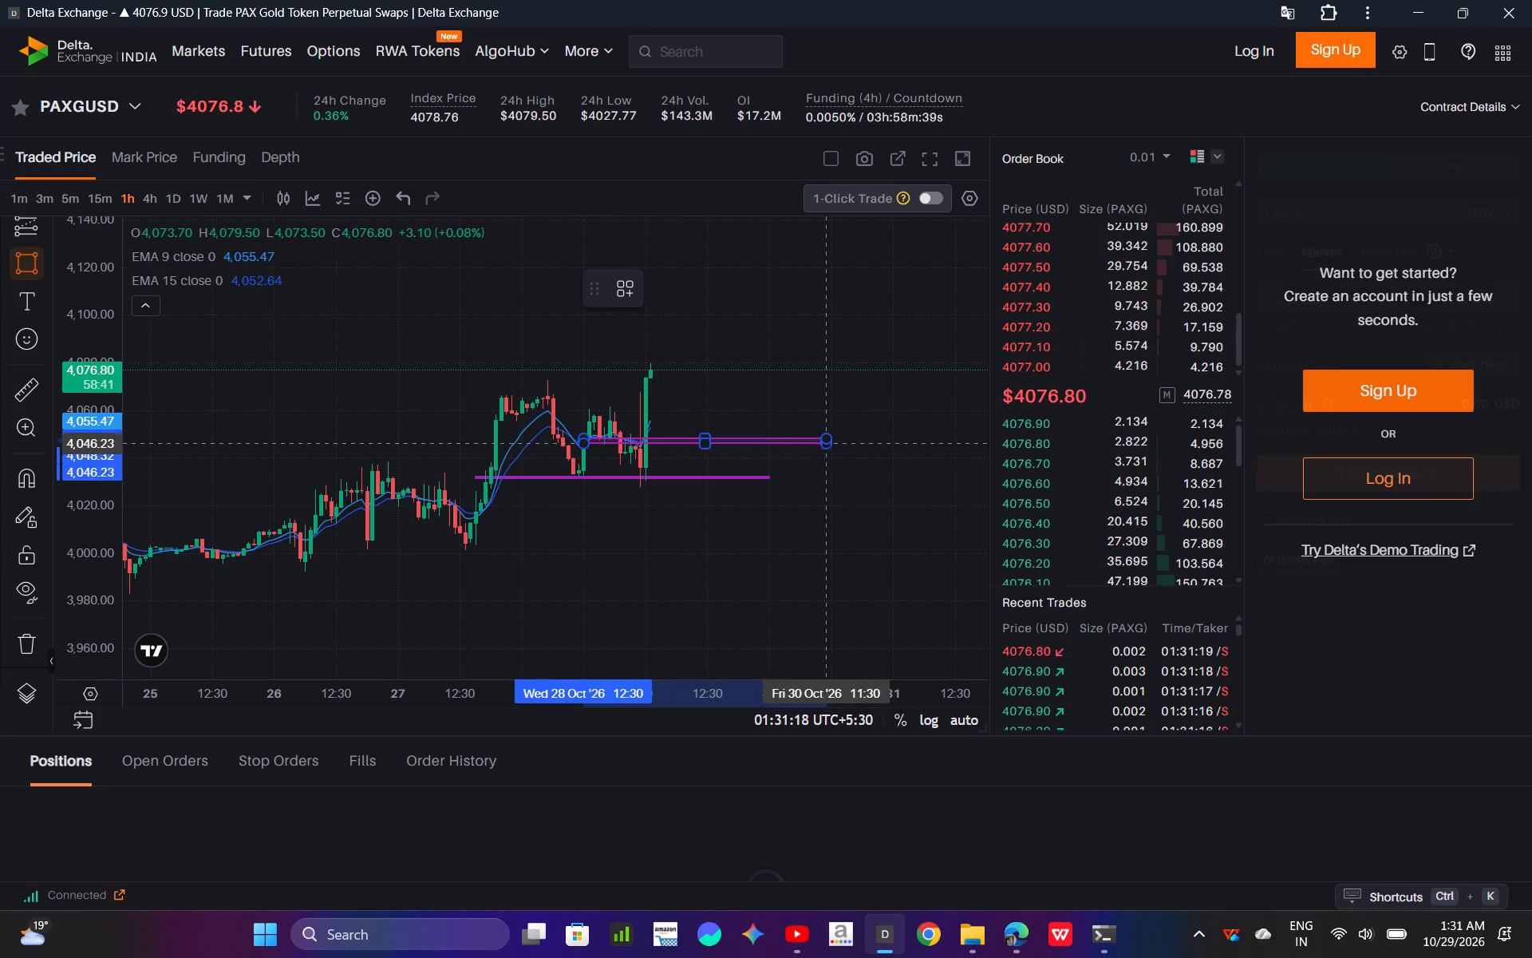
{"action": "left_click_drag", "start_coordinate": [827, 443], "coordinate": [839, 441]}
{"action": "left_click", "coordinate": [839, 441]}
{"action": "left_click", "coordinate": [815, 407]}
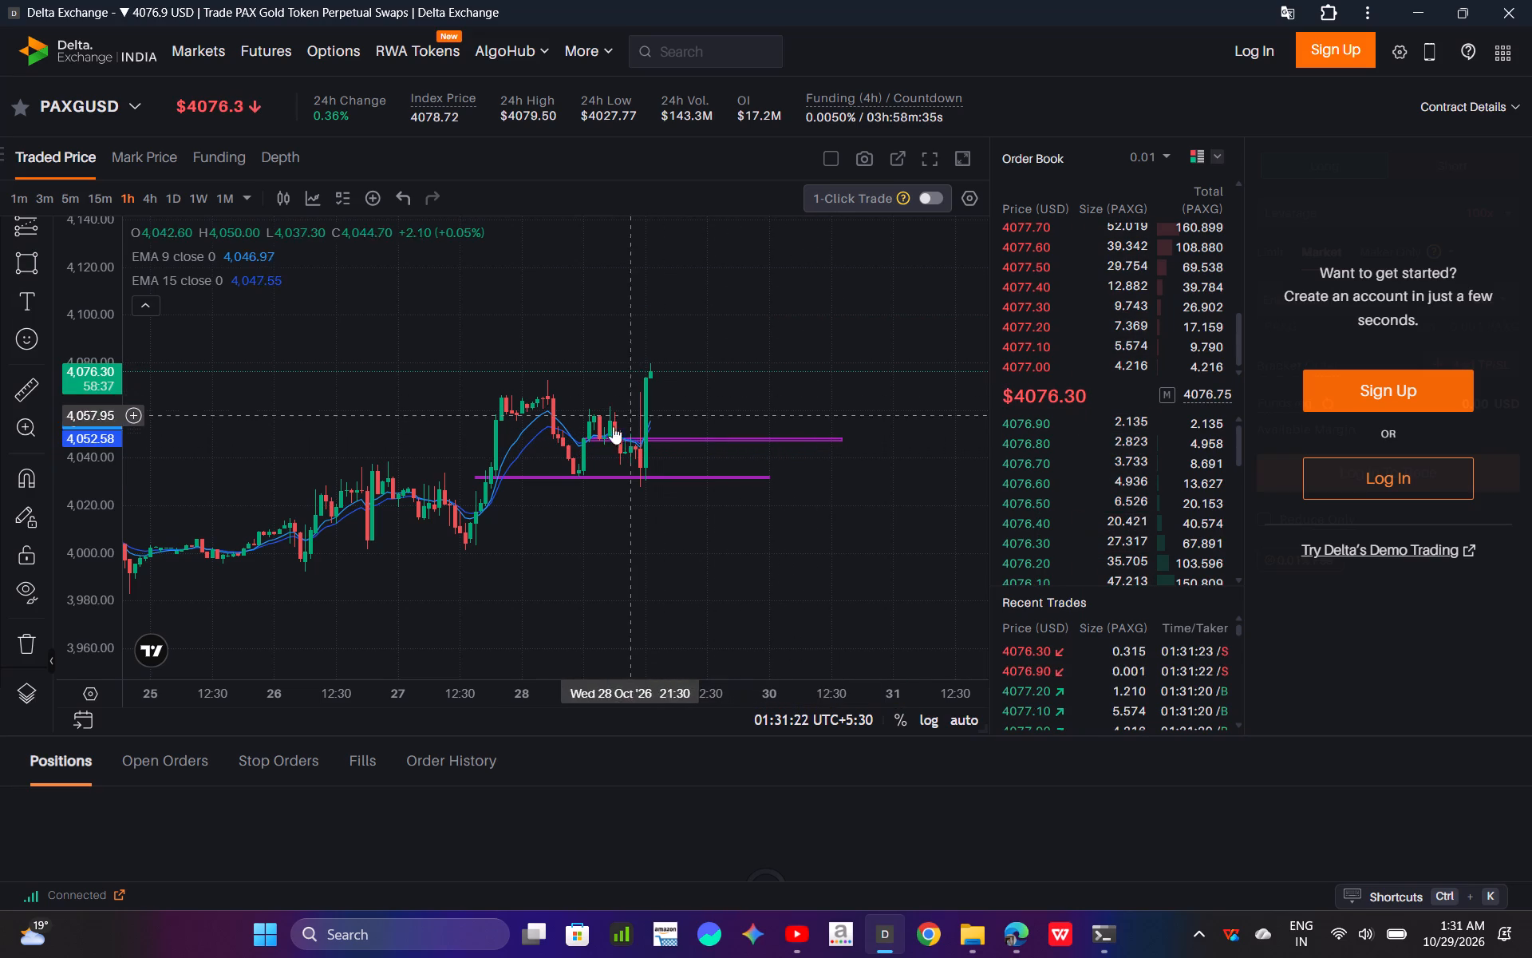
Place a horizontal line at about 4,067.16 along the late-October highs on the 1h chart.
{"action": "key", "text": "alt+h"}
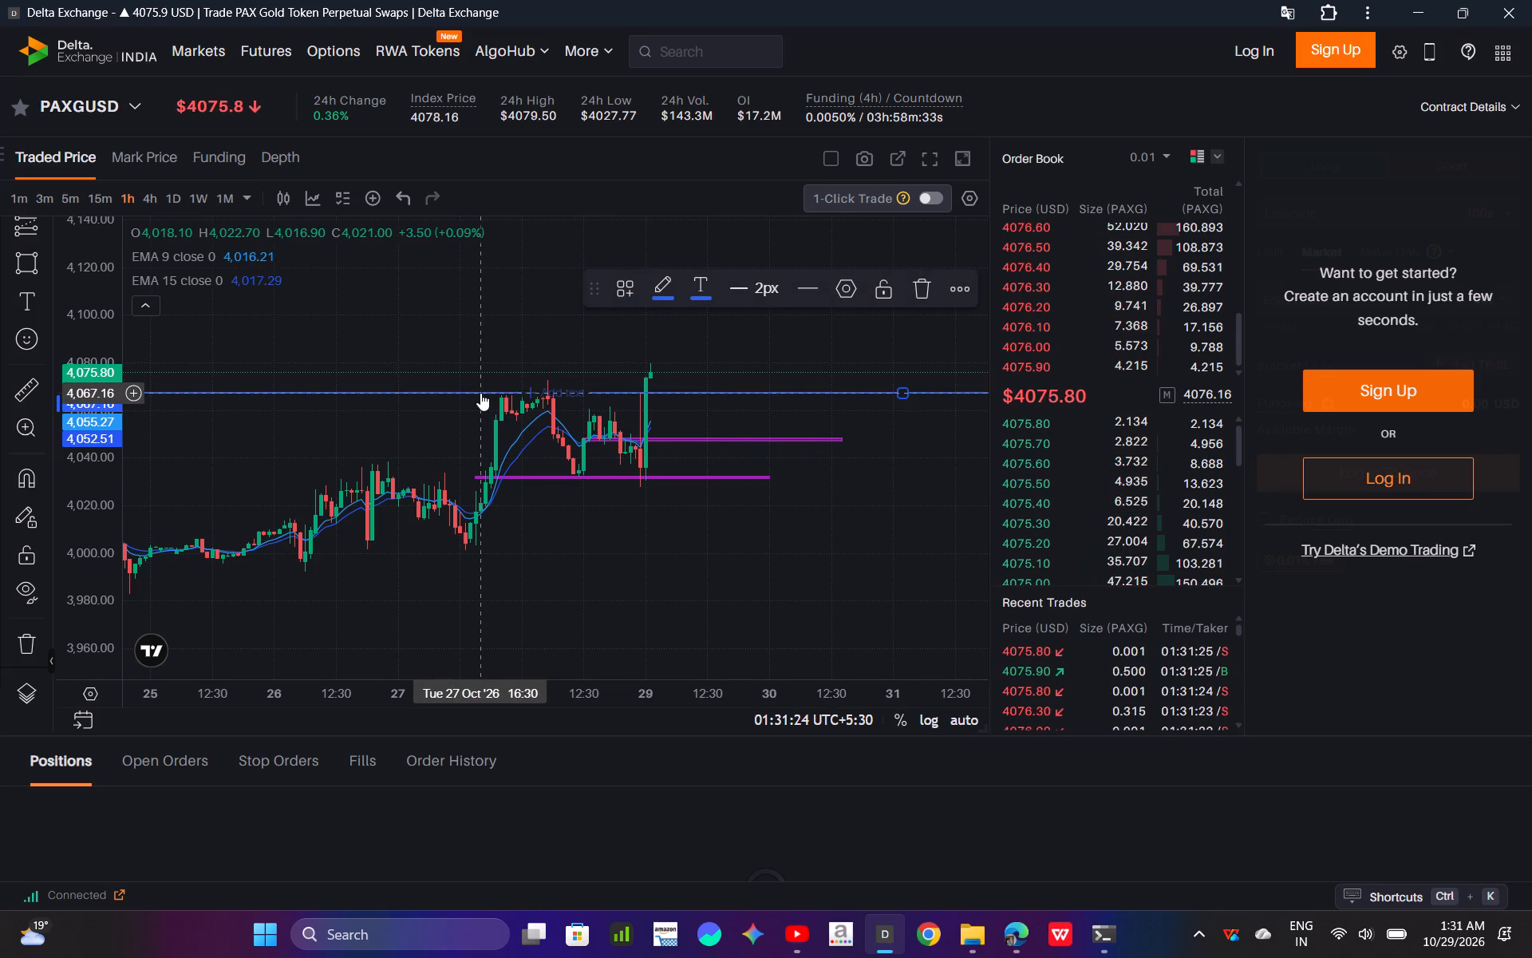
{"action": "left_click", "coordinate": [800, 367]}
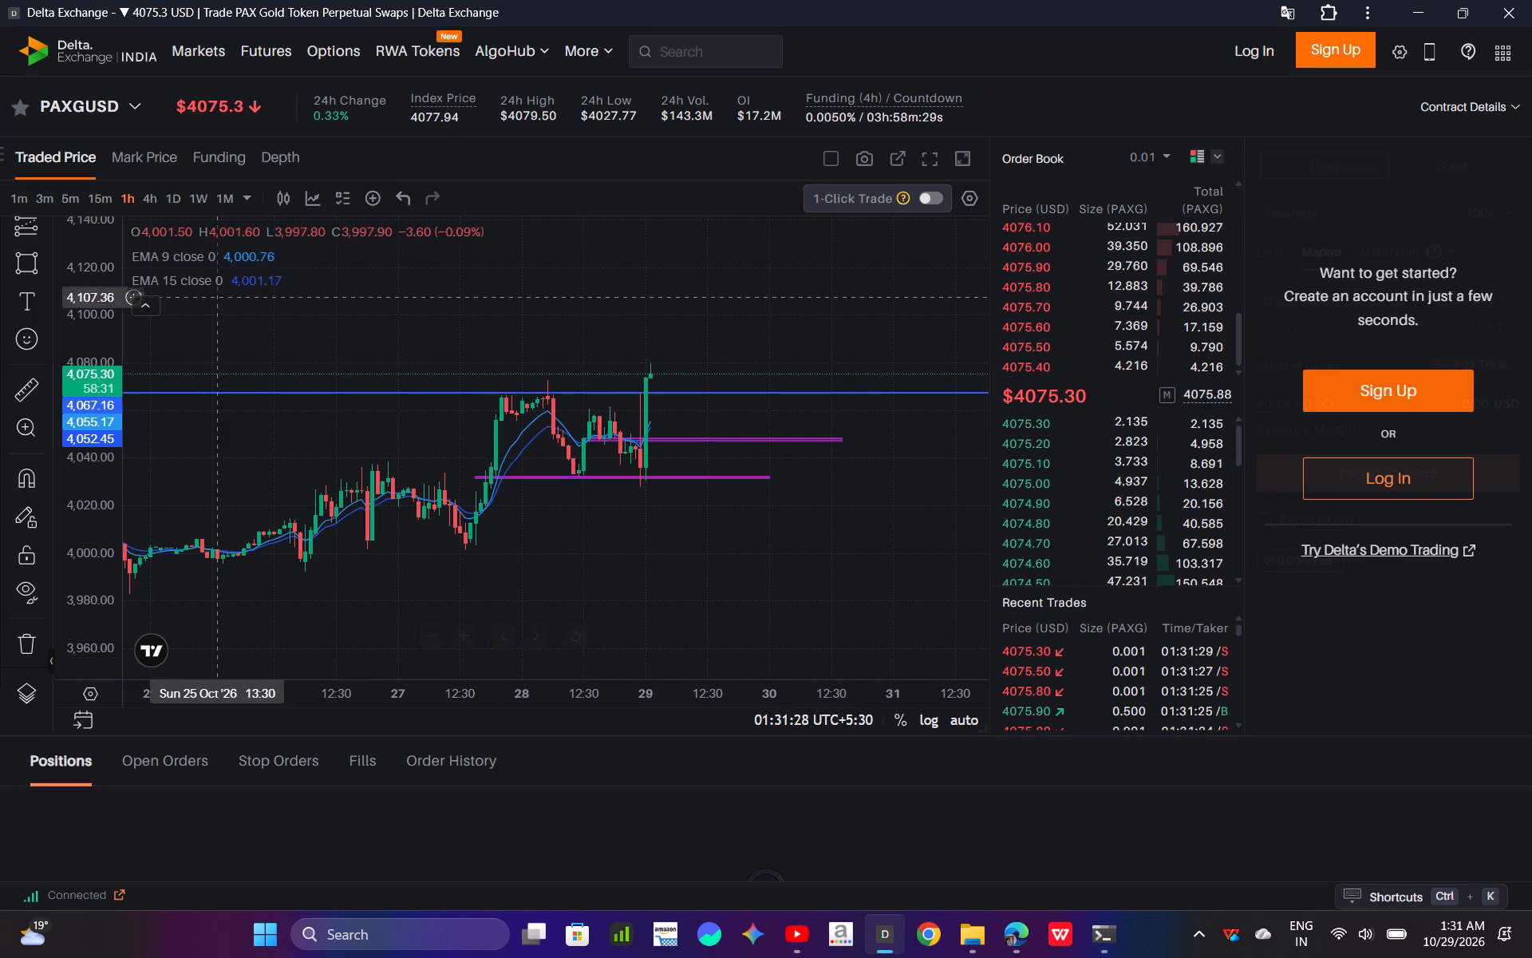
Examine the wider PAXGUSD trend relative to the new levels on the 4h and daily timeframes.
{"action": "left_click", "coordinate": [149, 192]}
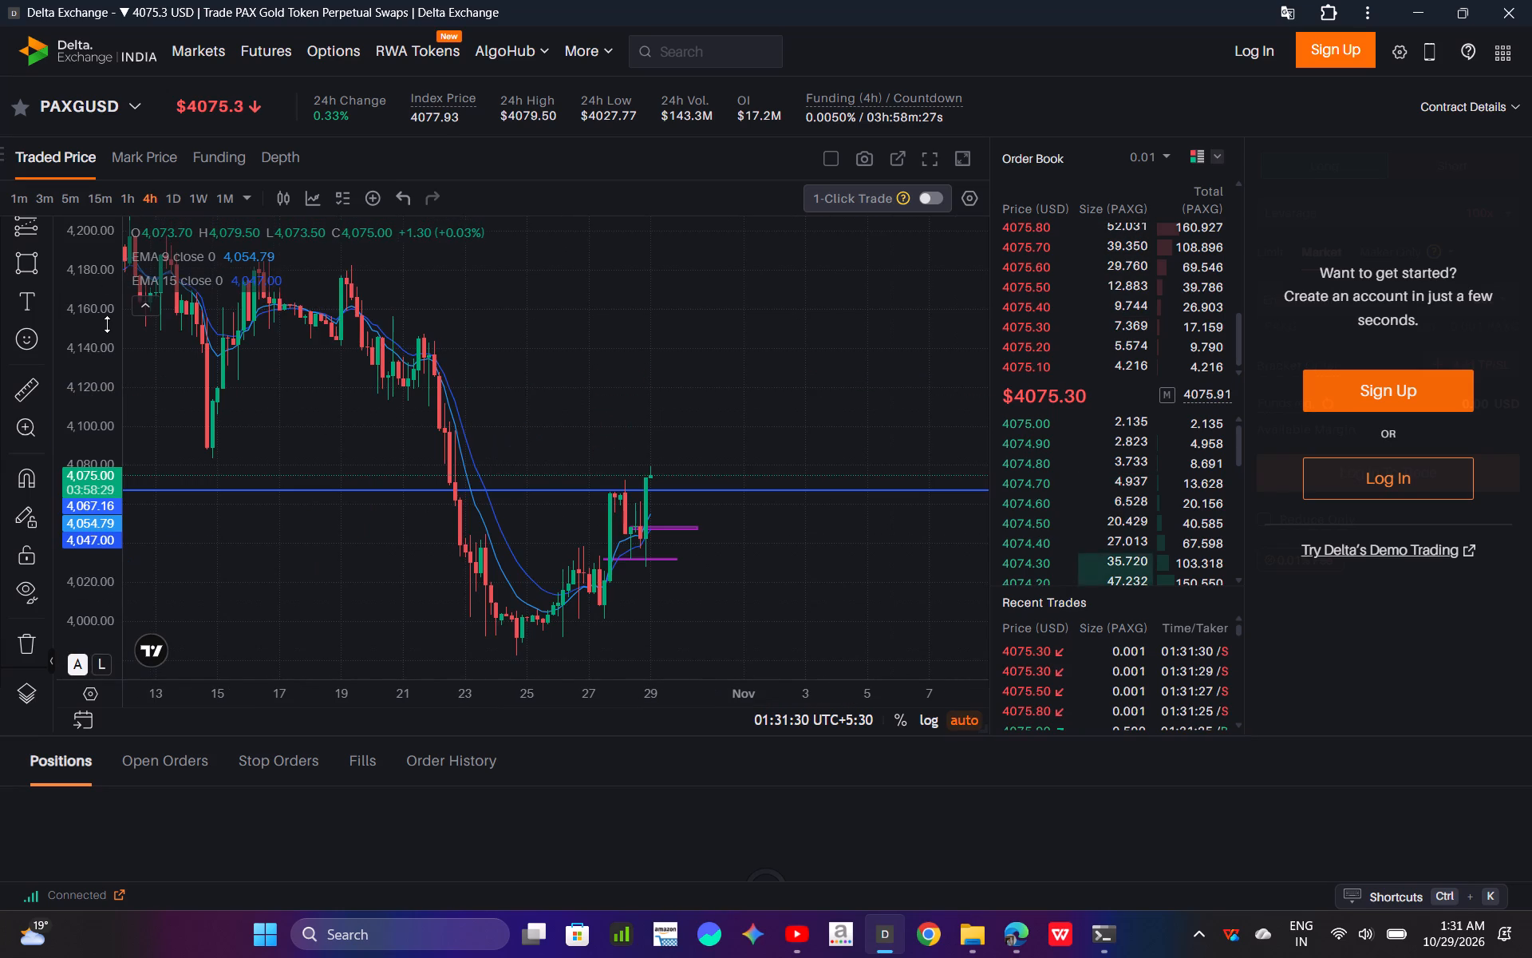
{"action": "left_click_drag", "start_coordinate": [107, 324], "coordinate": [107, 337]}
{"action": "left_click_drag", "start_coordinate": [269, 399], "coordinate": [349, 390]}
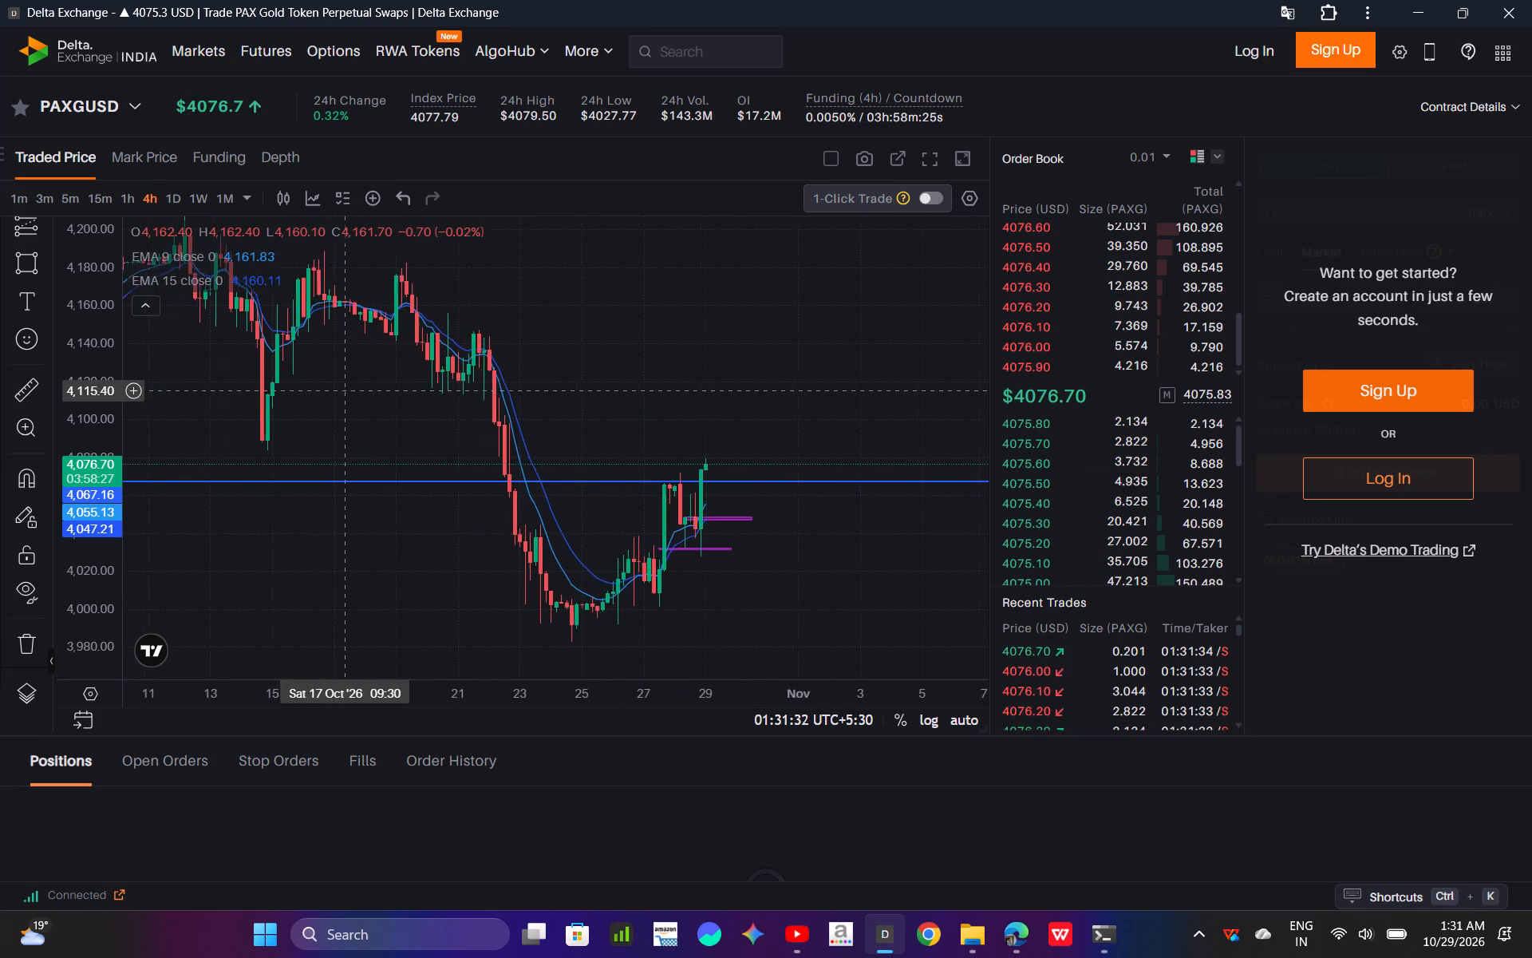
{"action": "left_click_drag", "start_coordinate": [349, 390], "coordinate": [575, 417]}
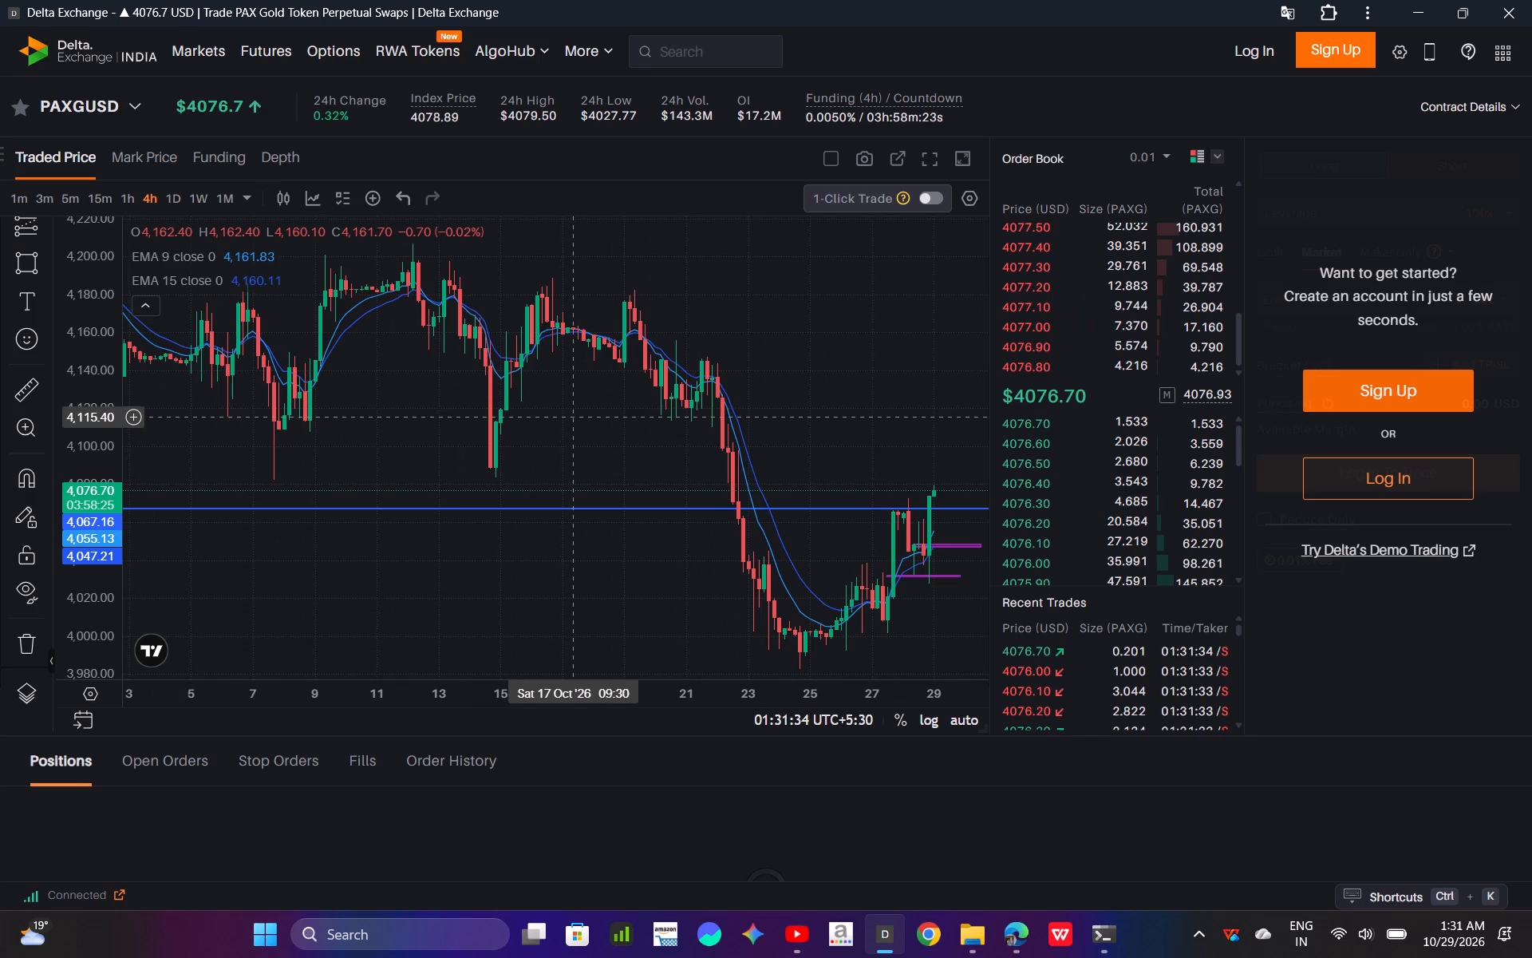
{"action": "left_click_drag", "start_coordinate": [575, 417], "coordinate": [482, 366]}
{"action": "left_click", "coordinate": [165, 196]}
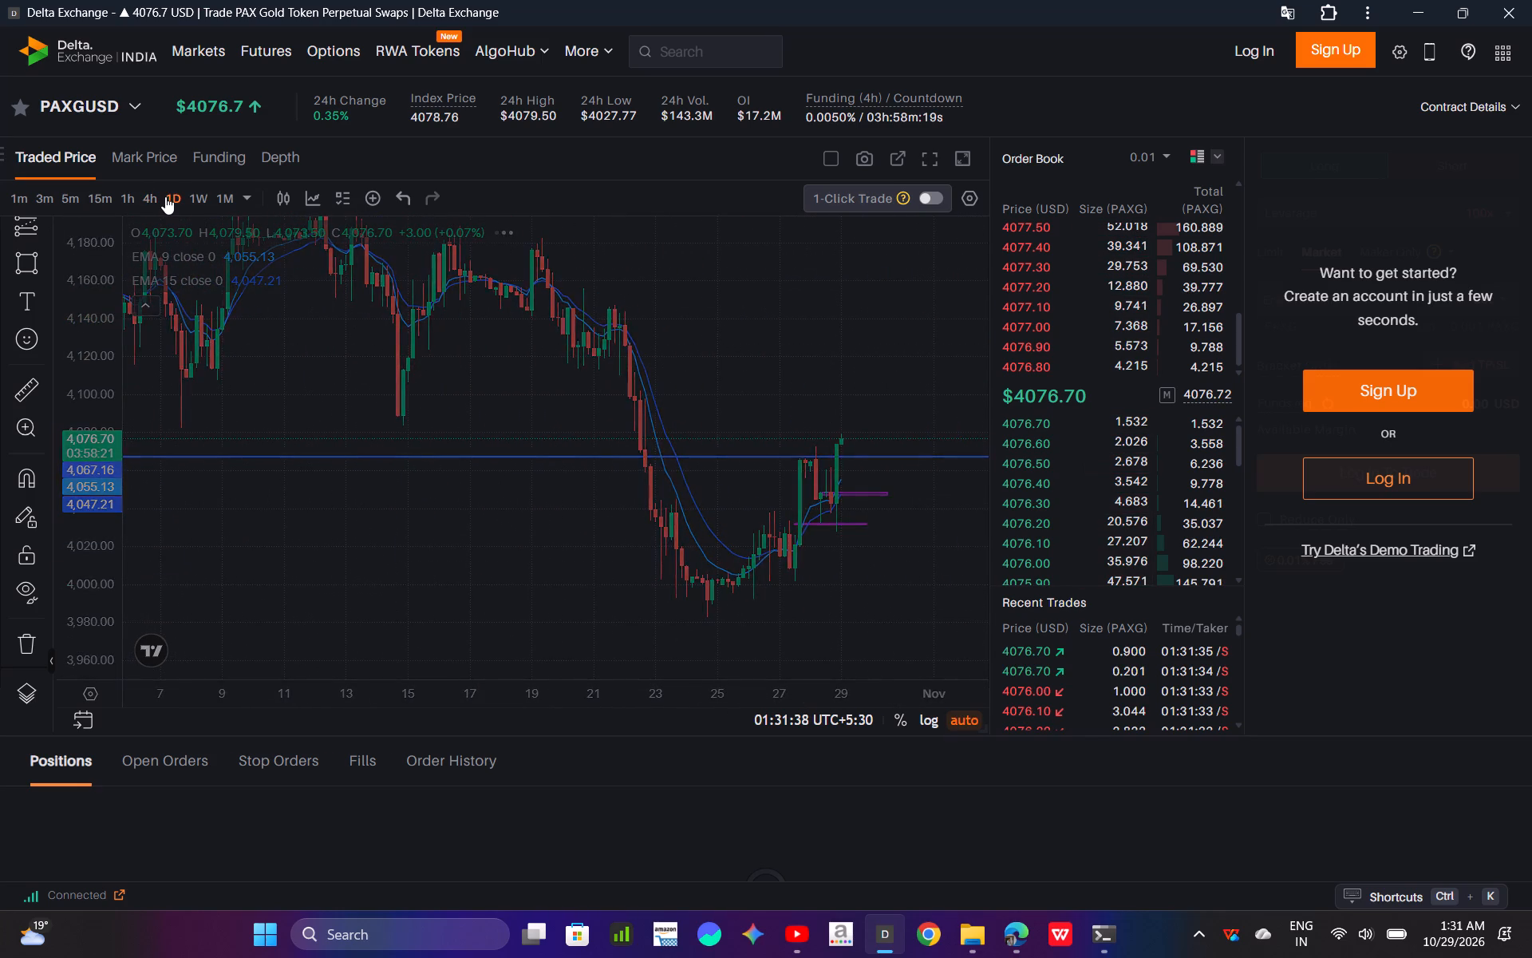
{"action": "left_click_drag", "start_coordinate": [85, 307], "coordinate": [85, 203]}
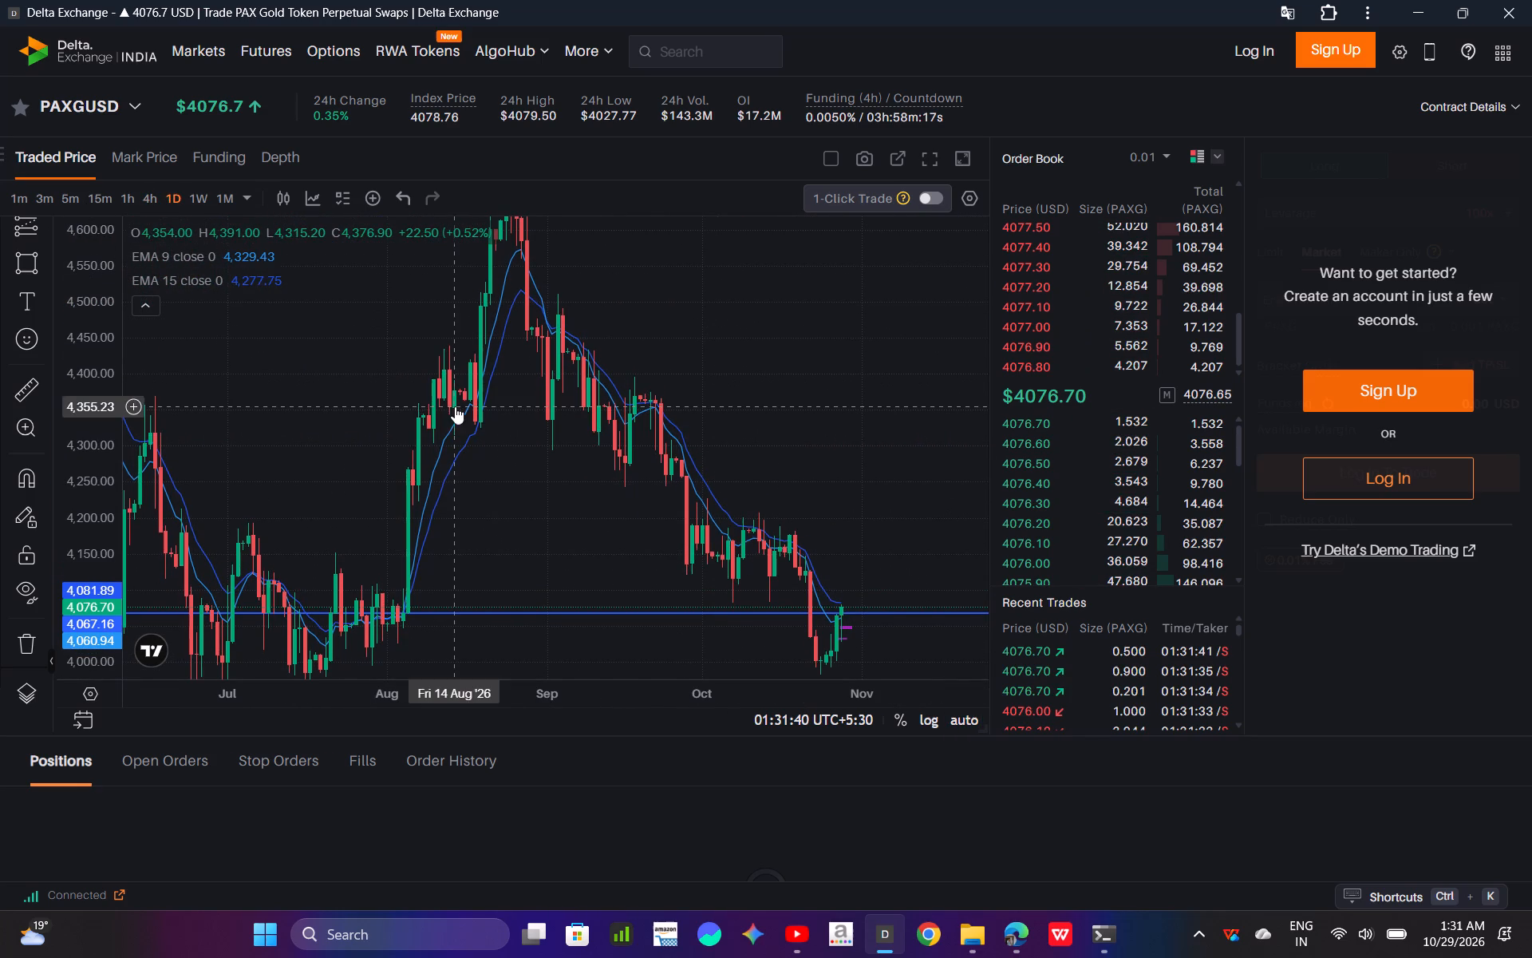
{"action": "left_click_drag", "start_coordinate": [455, 406], "coordinate": [321, 294]}
{"action": "left_click_drag", "start_coordinate": [465, 386], "coordinate": [389, 366]}
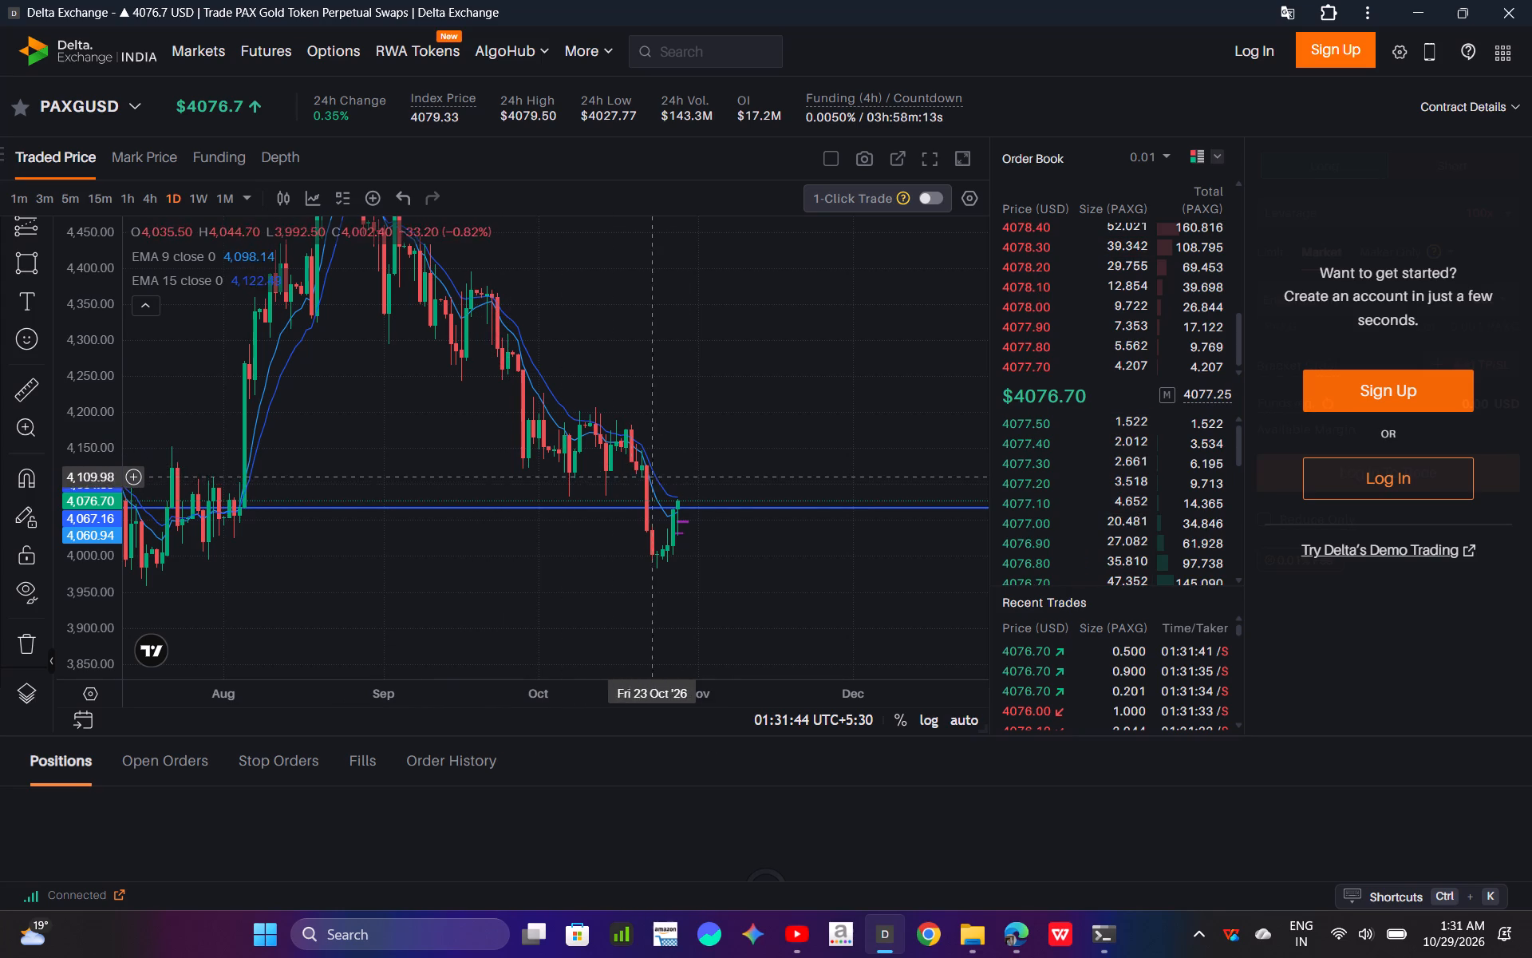
{"action": "left_click_drag", "start_coordinate": [629, 485], "coordinate": [622, 498]}
Return through the 4h, 1h and 15m timeframes to the 5m chart and inspect price above the 4,067.16 line.
{"action": "left_click", "coordinate": [144, 199]}
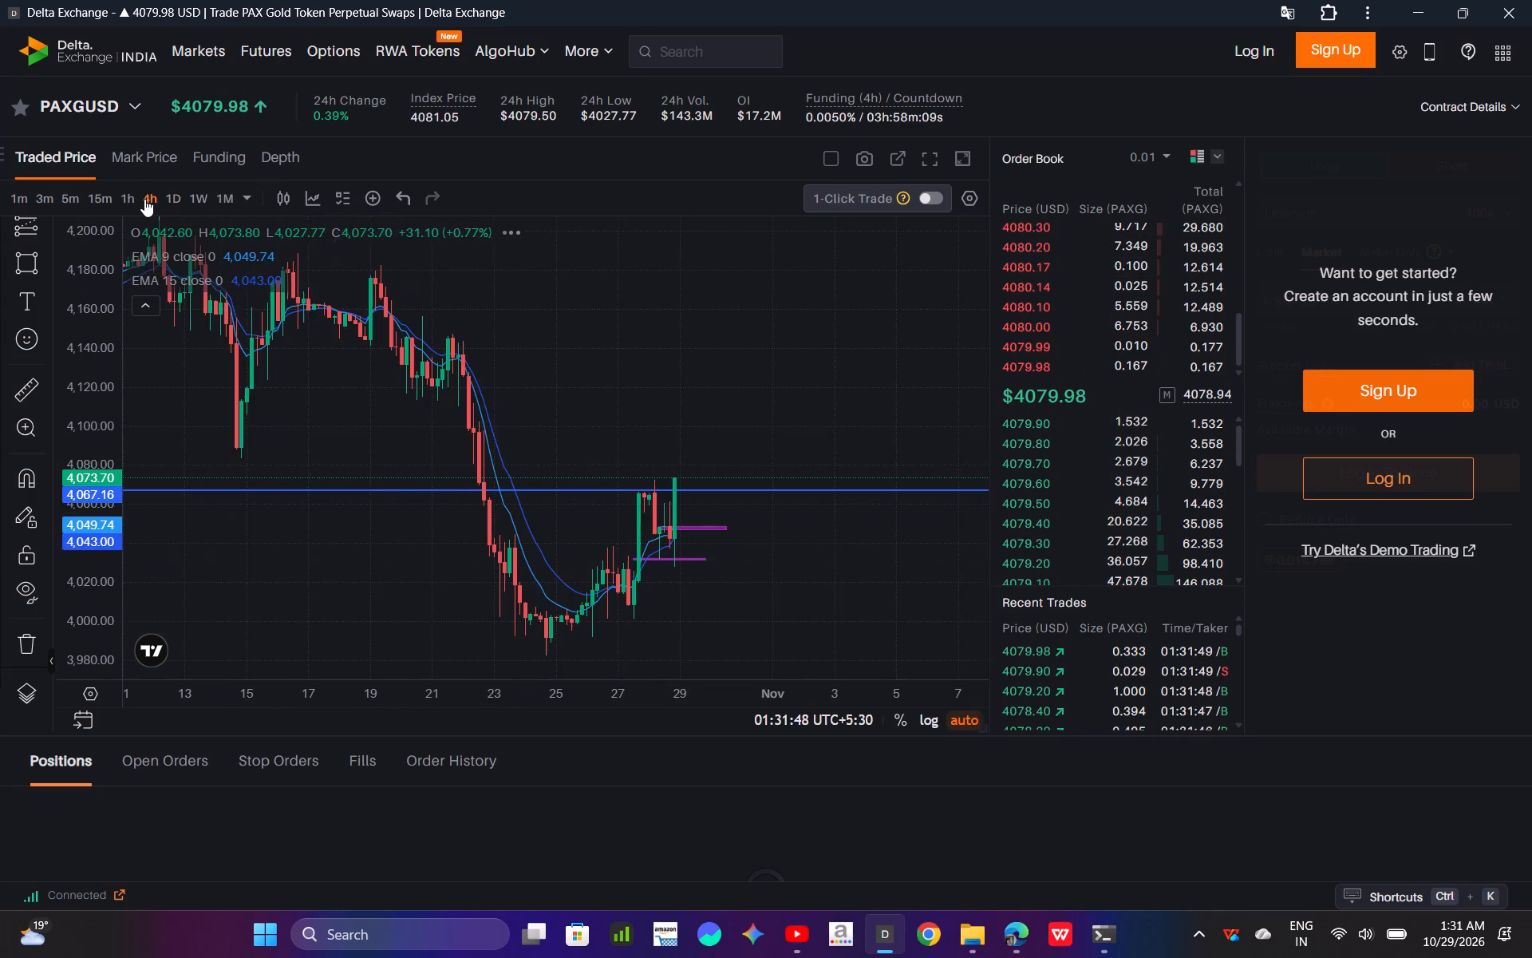
{"action": "left_click", "coordinate": [134, 199]}
{"action": "left_click", "coordinate": [97, 198]}
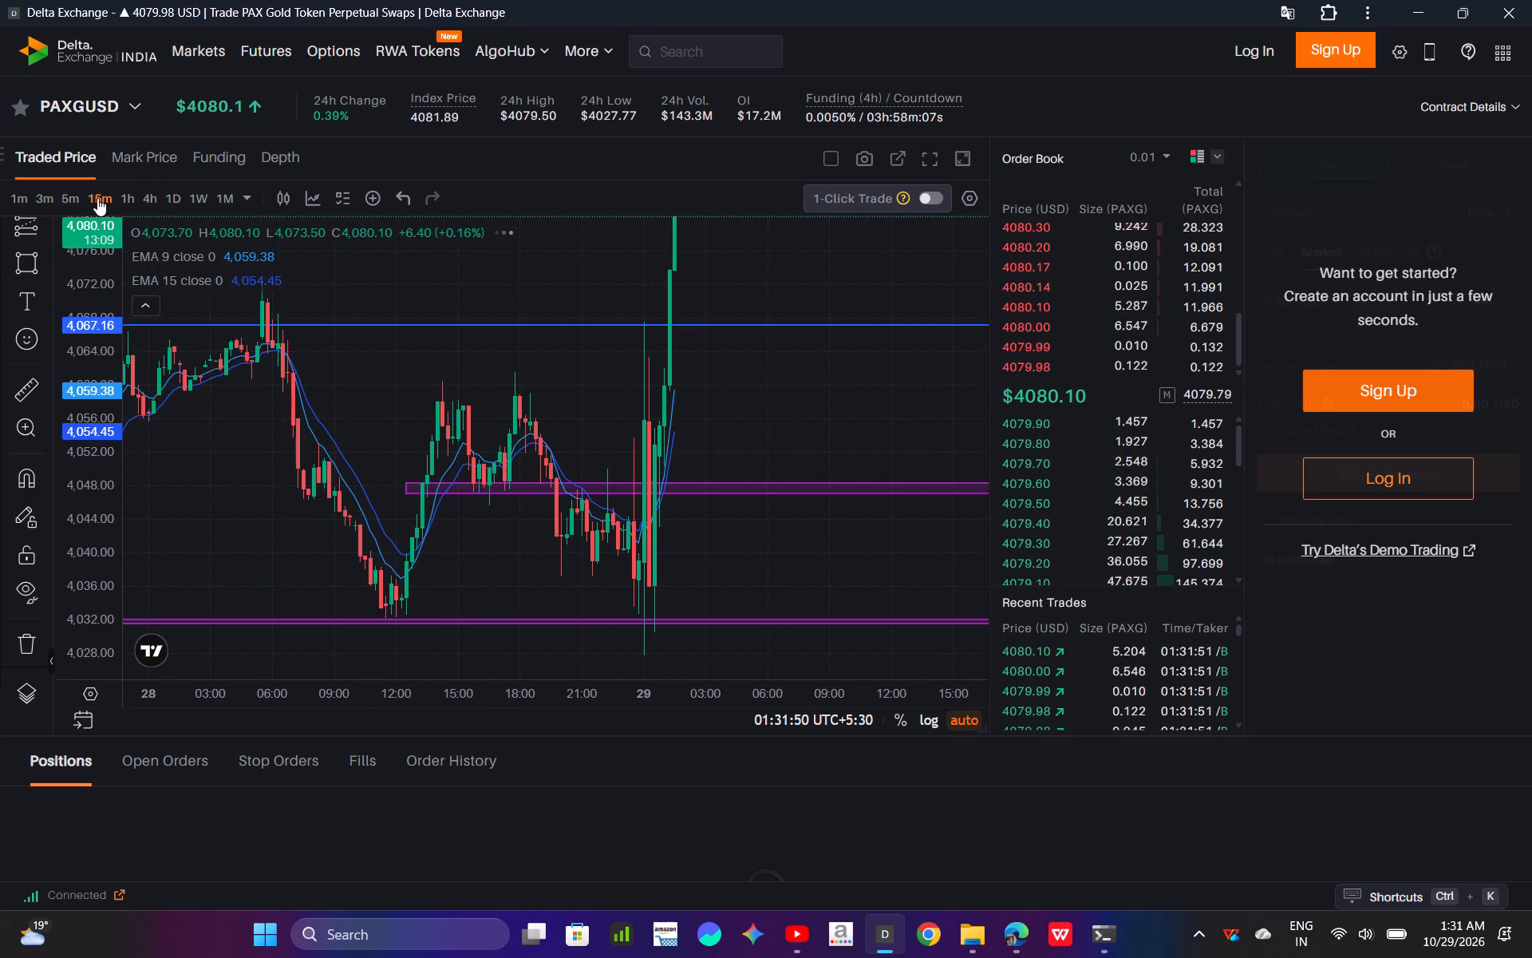
{"action": "left_click", "coordinate": [60, 198]}
{"action": "left_click", "coordinate": [72, 198]}
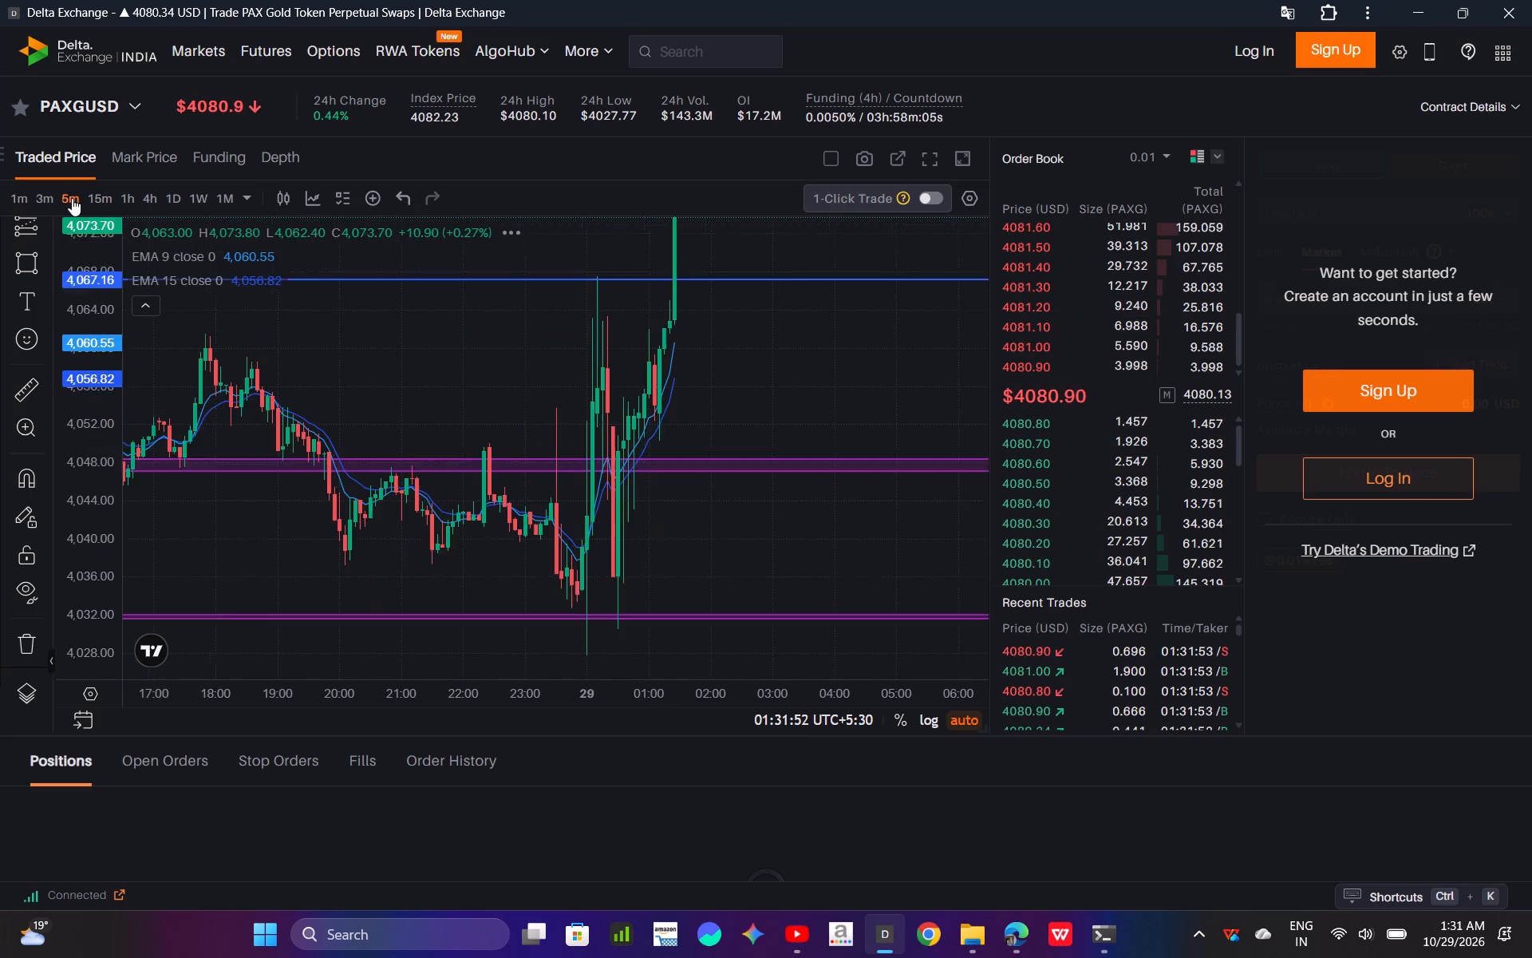
{"action": "left_click_drag", "start_coordinate": [587, 314], "coordinate": [379, 420]}
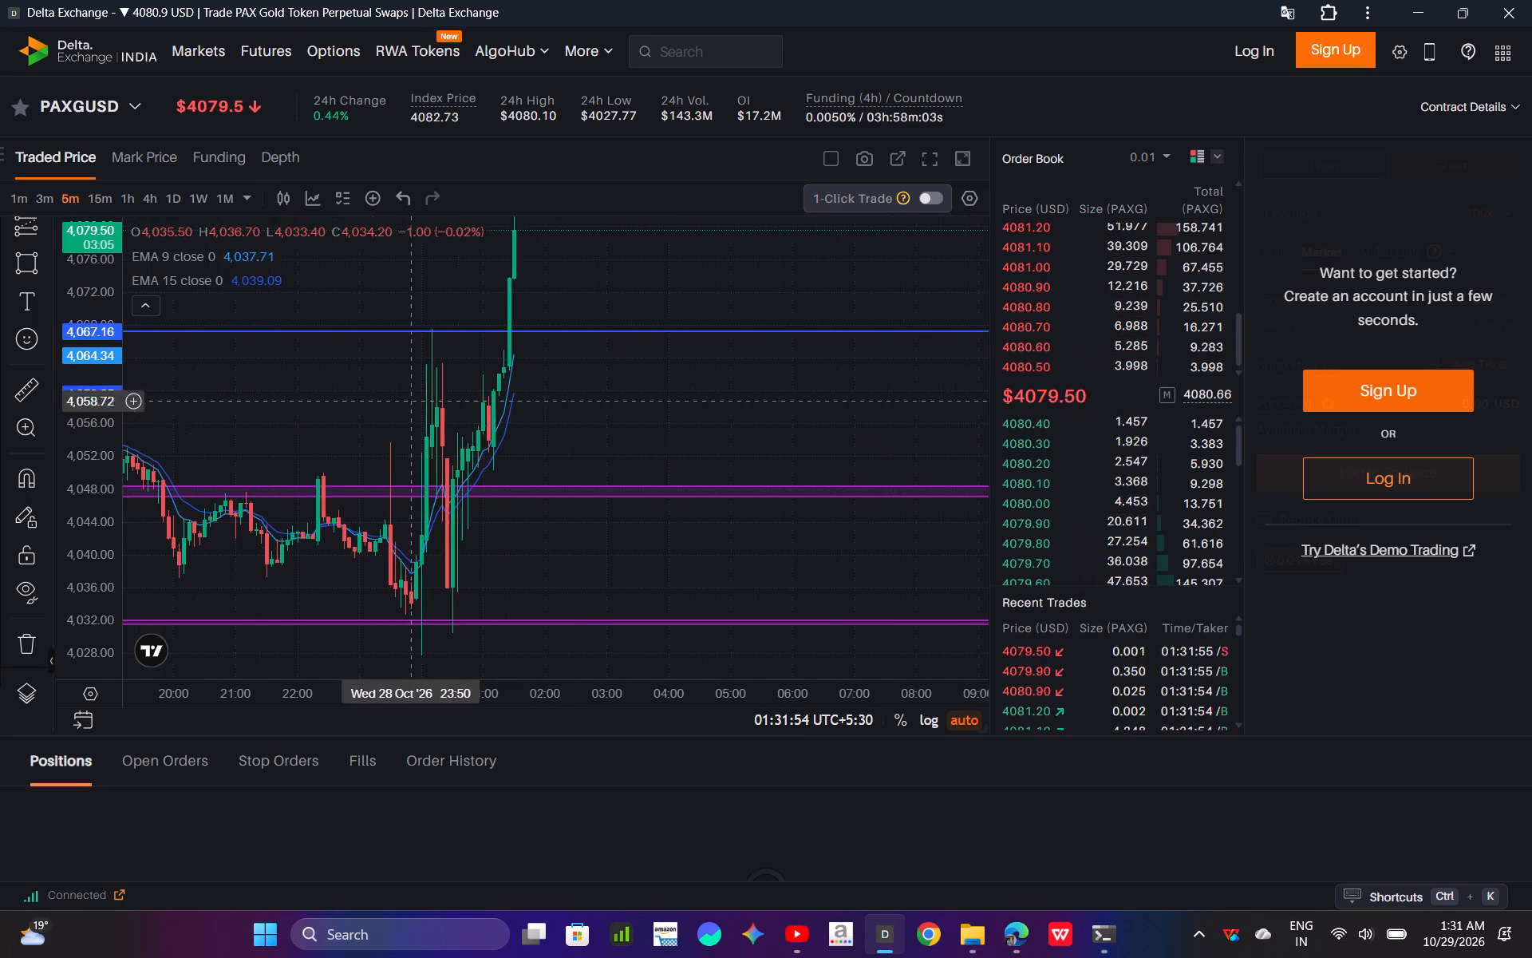
{"action": "left_click_drag", "start_coordinate": [379, 420], "coordinate": [344, 447]}
{"action": "left_click_drag", "start_coordinate": [116, 413], "coordinate": [123, 362]}
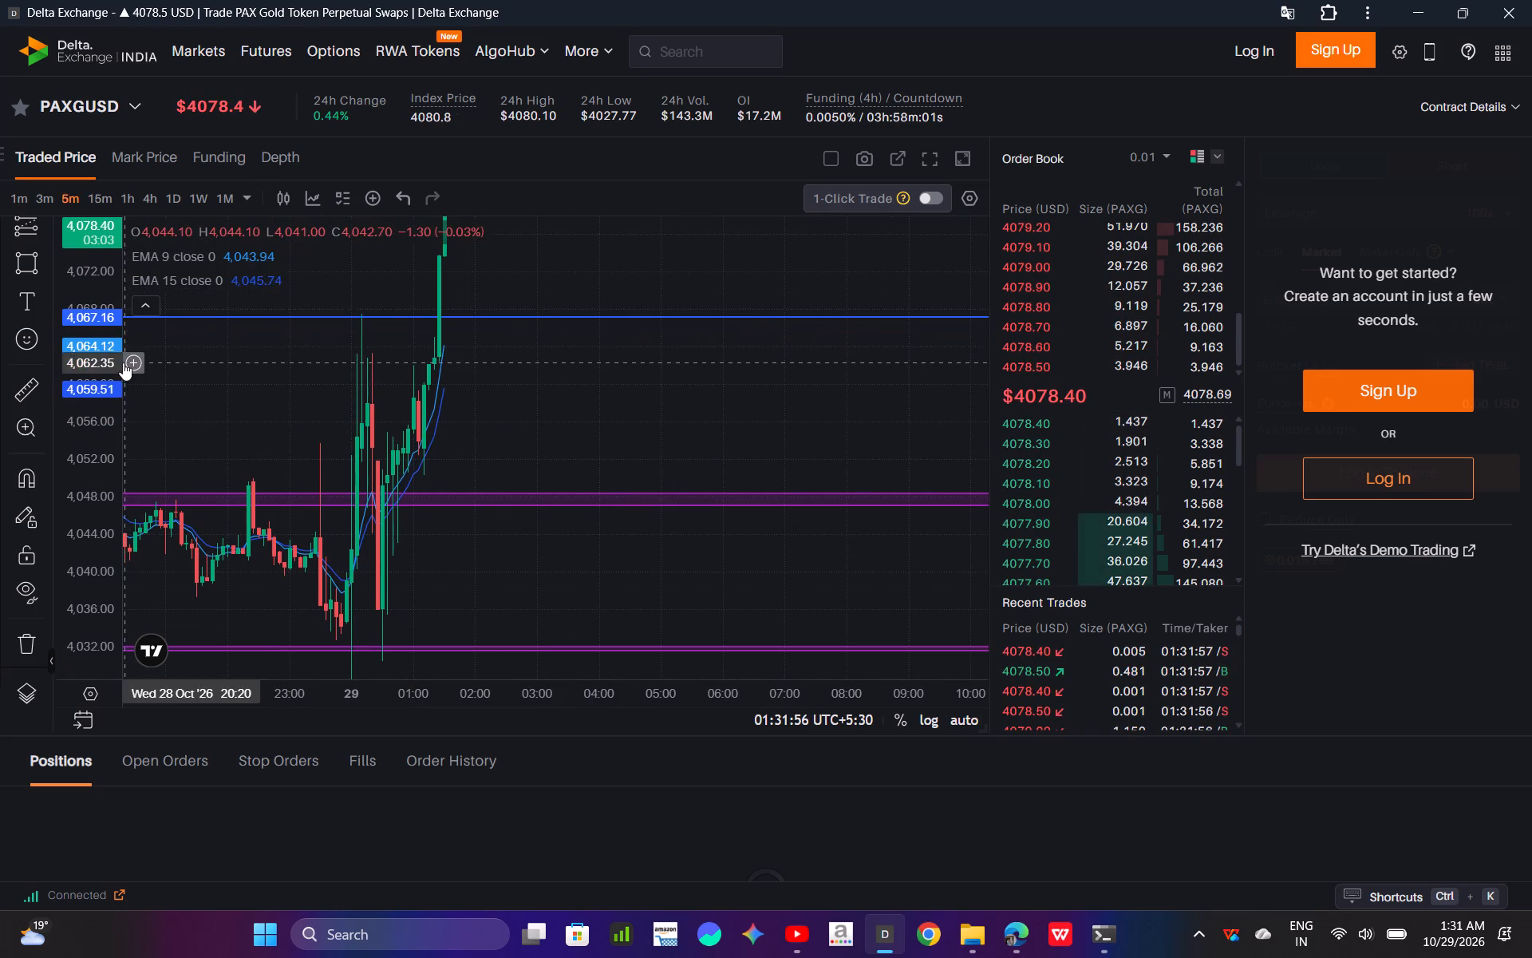
{"action": "left_click_drag", "start_coordinate": [554, 267], "coordinate": [583, 461]}
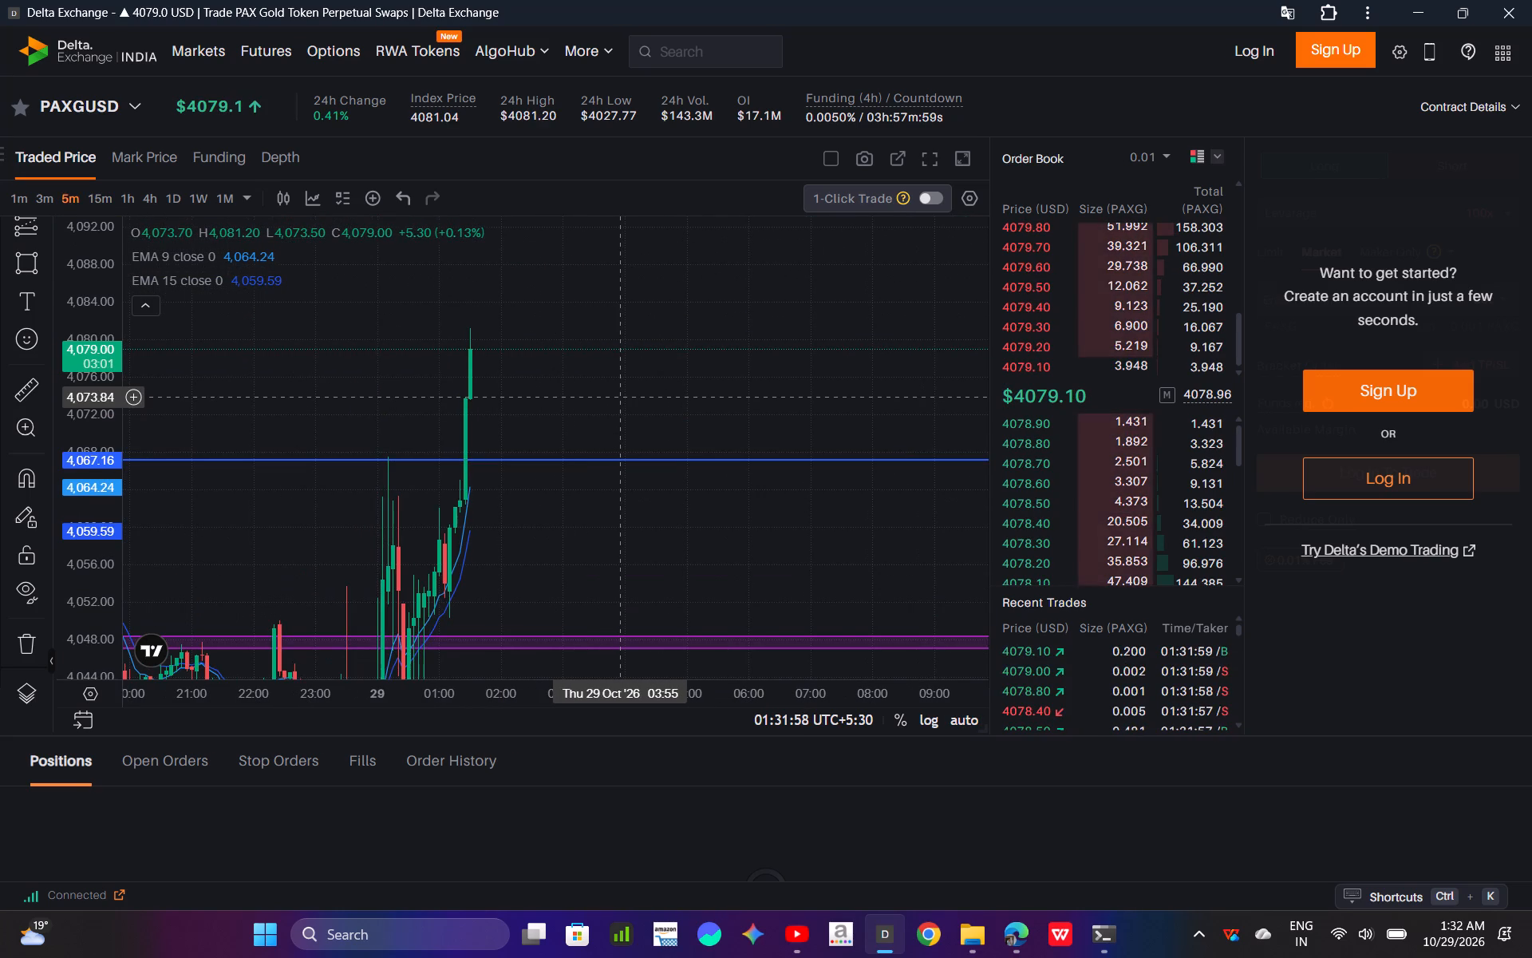
Measure a price drop on the 5m PAXGUSD chart from about 4,073.4 to 4,063, across the 4,067.16 line.
{"action": "left_click", "coordinate": [623, 401], "text": "shift"}
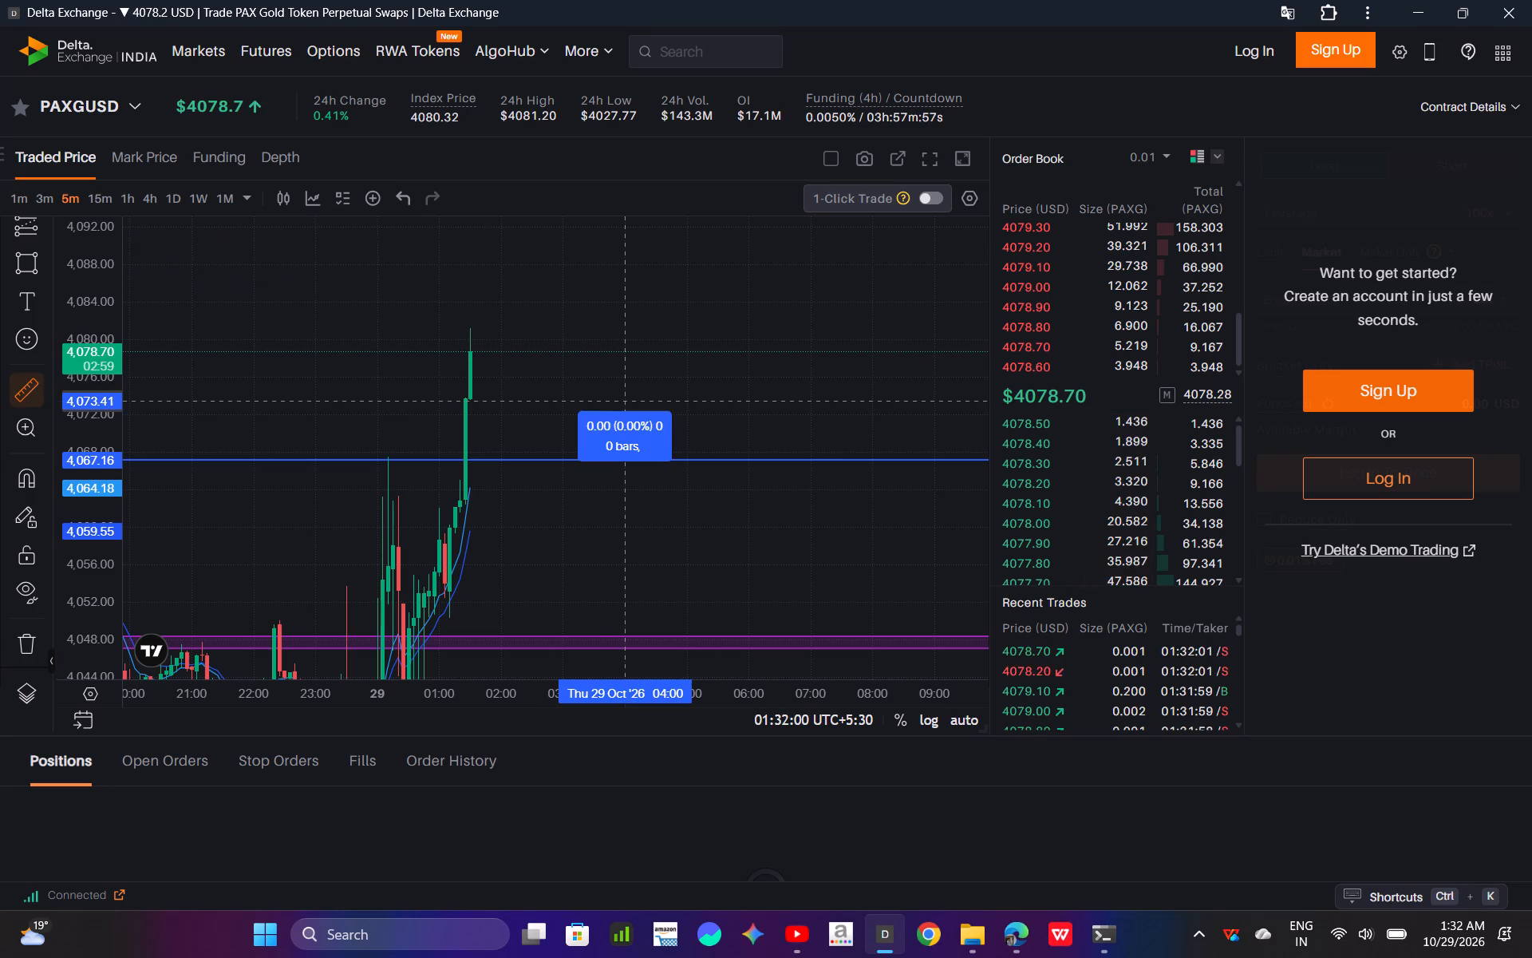
{"action": "double_click", "coordinate": [630, 497]}
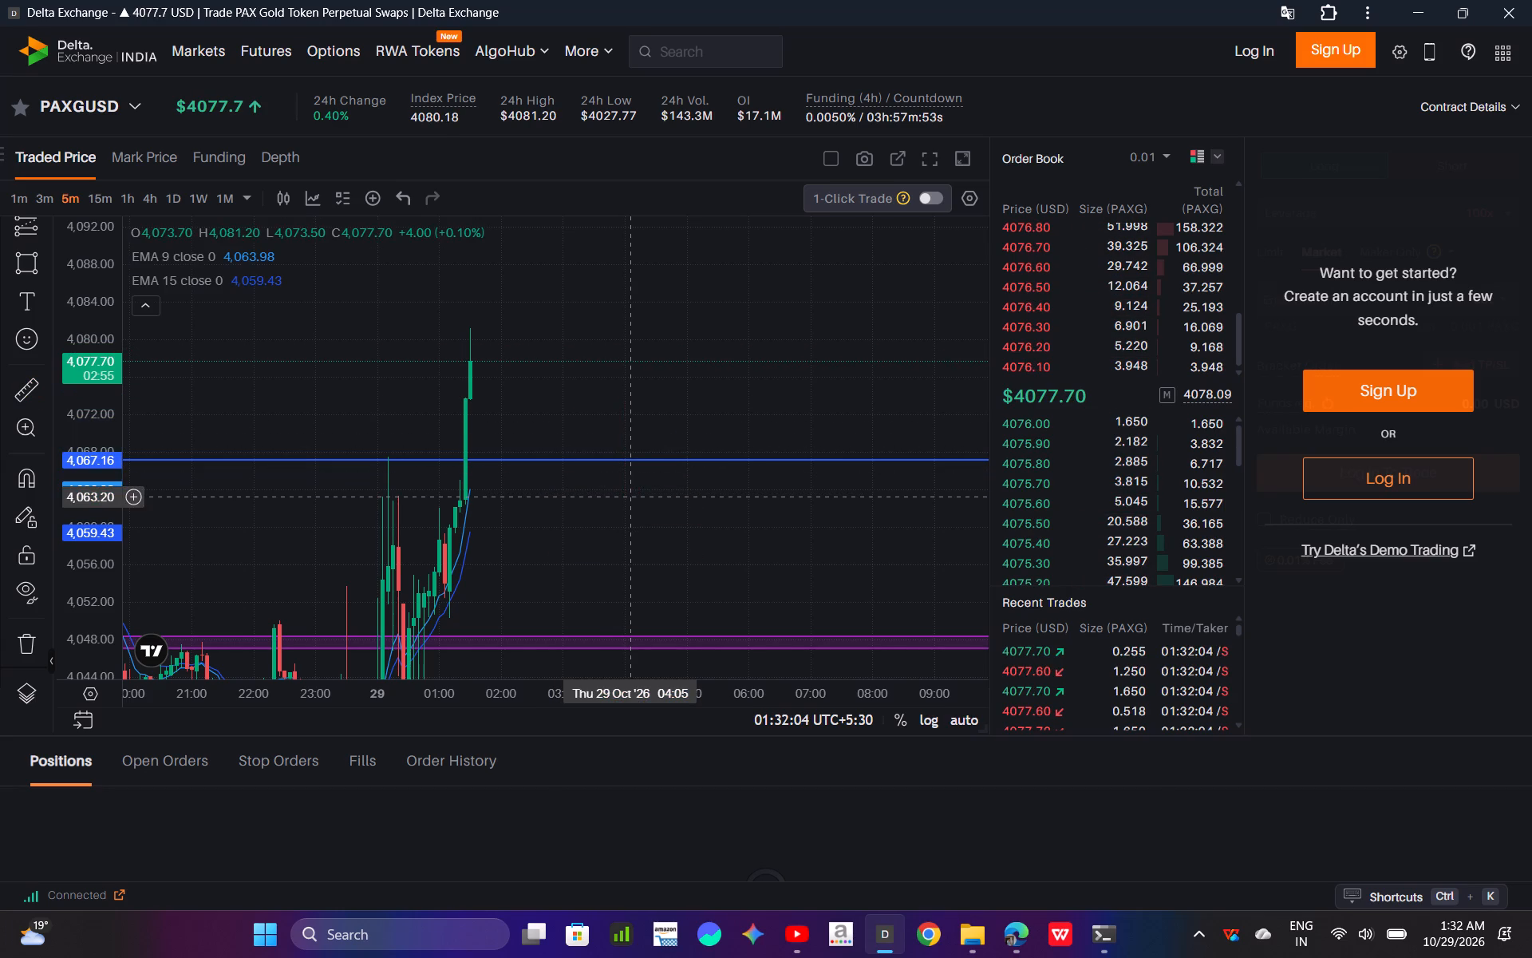
Examine PAXGUSD on the 3m and 1m timeframes, inspecting the latest candles around the 4,067.16 line.
{"action": "left_click", "coordinate": [43, 199]}
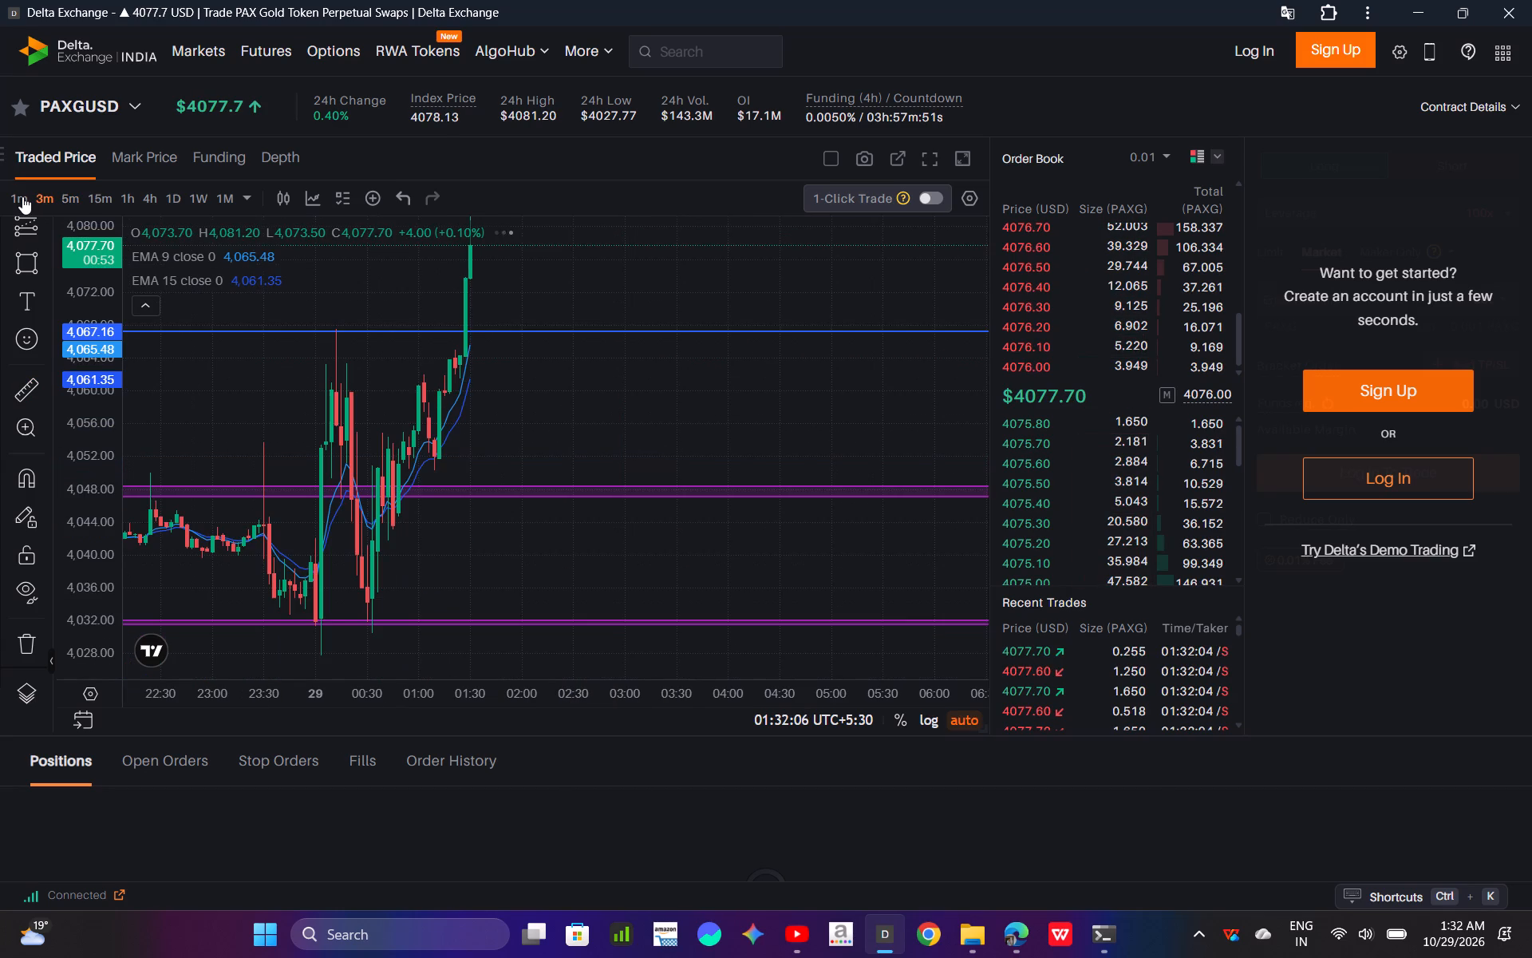
{"action": "left_click", "coordinate": [22, 196]}
{"action": "left_click_drag", "start_coordinate": [598, 299], "coordinate": [574, 527]}
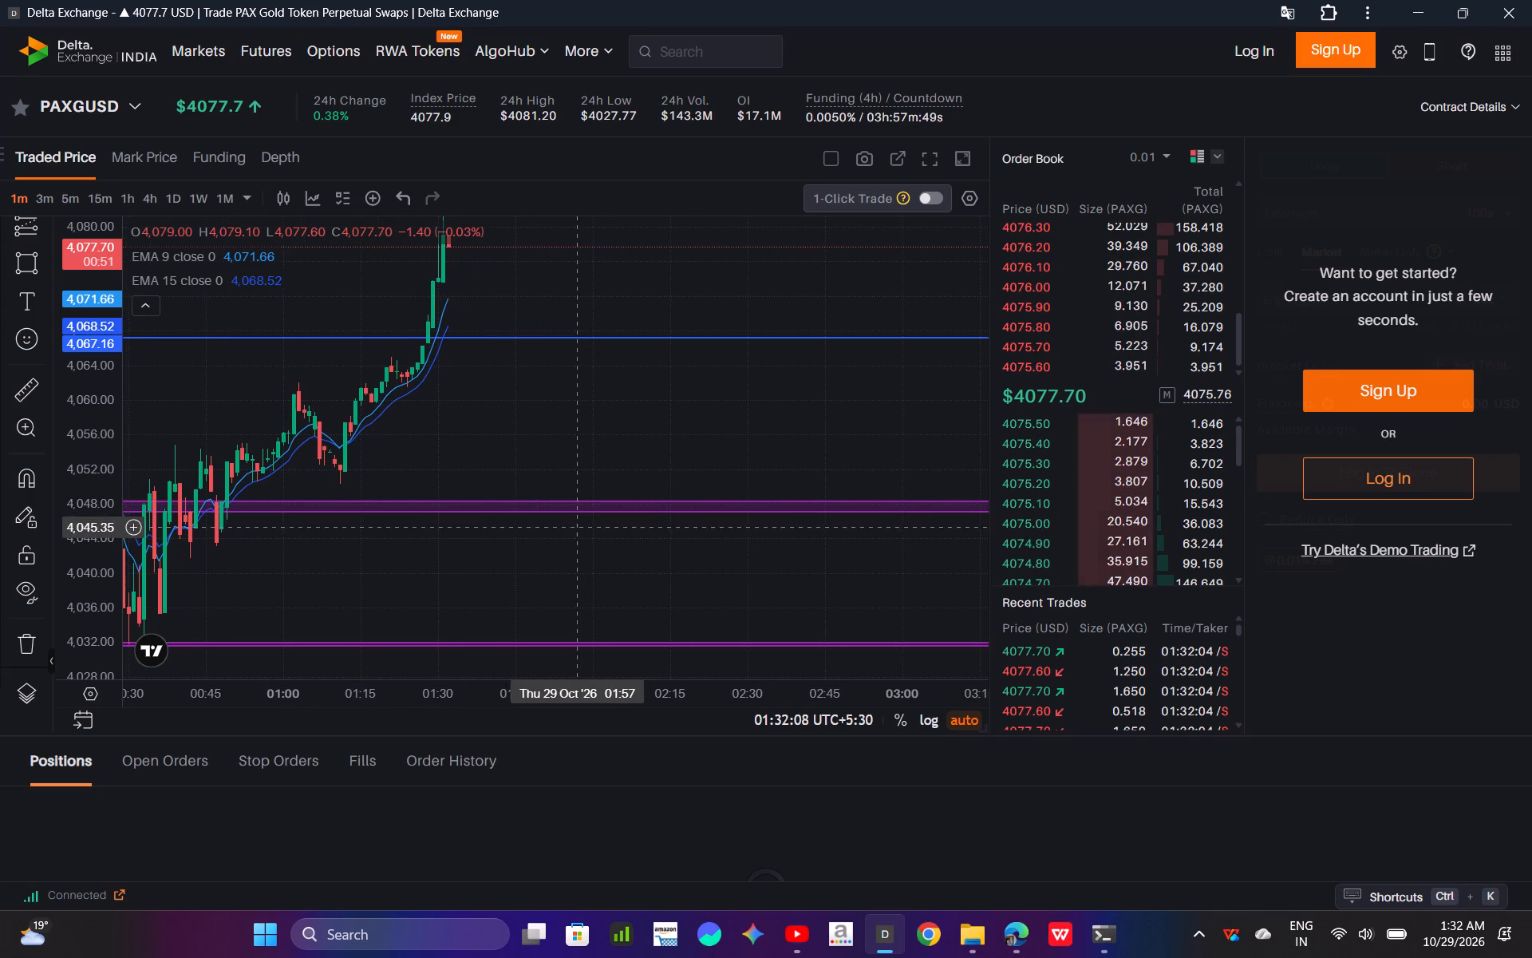
{"action": "left_click_drag", "start_coordinate": [116, 385], "coordinate": [112, 337]}
{"action": "left_click_drag", "start_coordinate": [339, 344], "coordinate": [419, 604]}
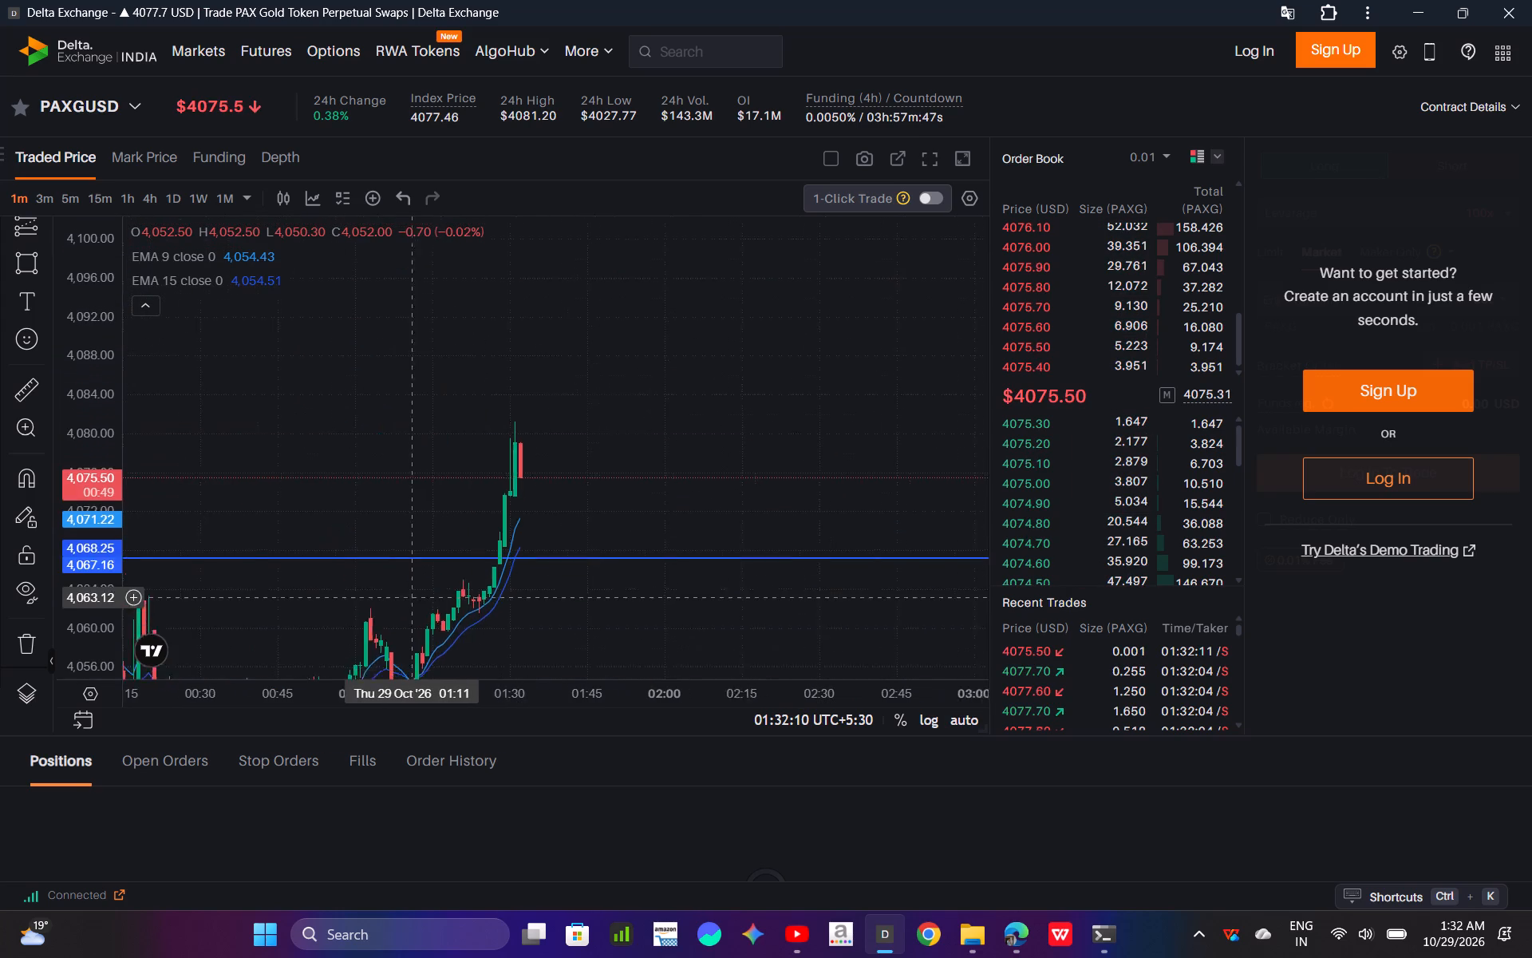
{"action": "left_click_drag", "start_coordinate": [419, 604], "coordinate": [427, 610]}
{"action": "left_click_drag", "start_coordinate": [106, 462], "coordinate": [107, 438]}
{"action": "left_click_drag", "start_coordinate": [397, 500], "coordinate": [342, 361]}
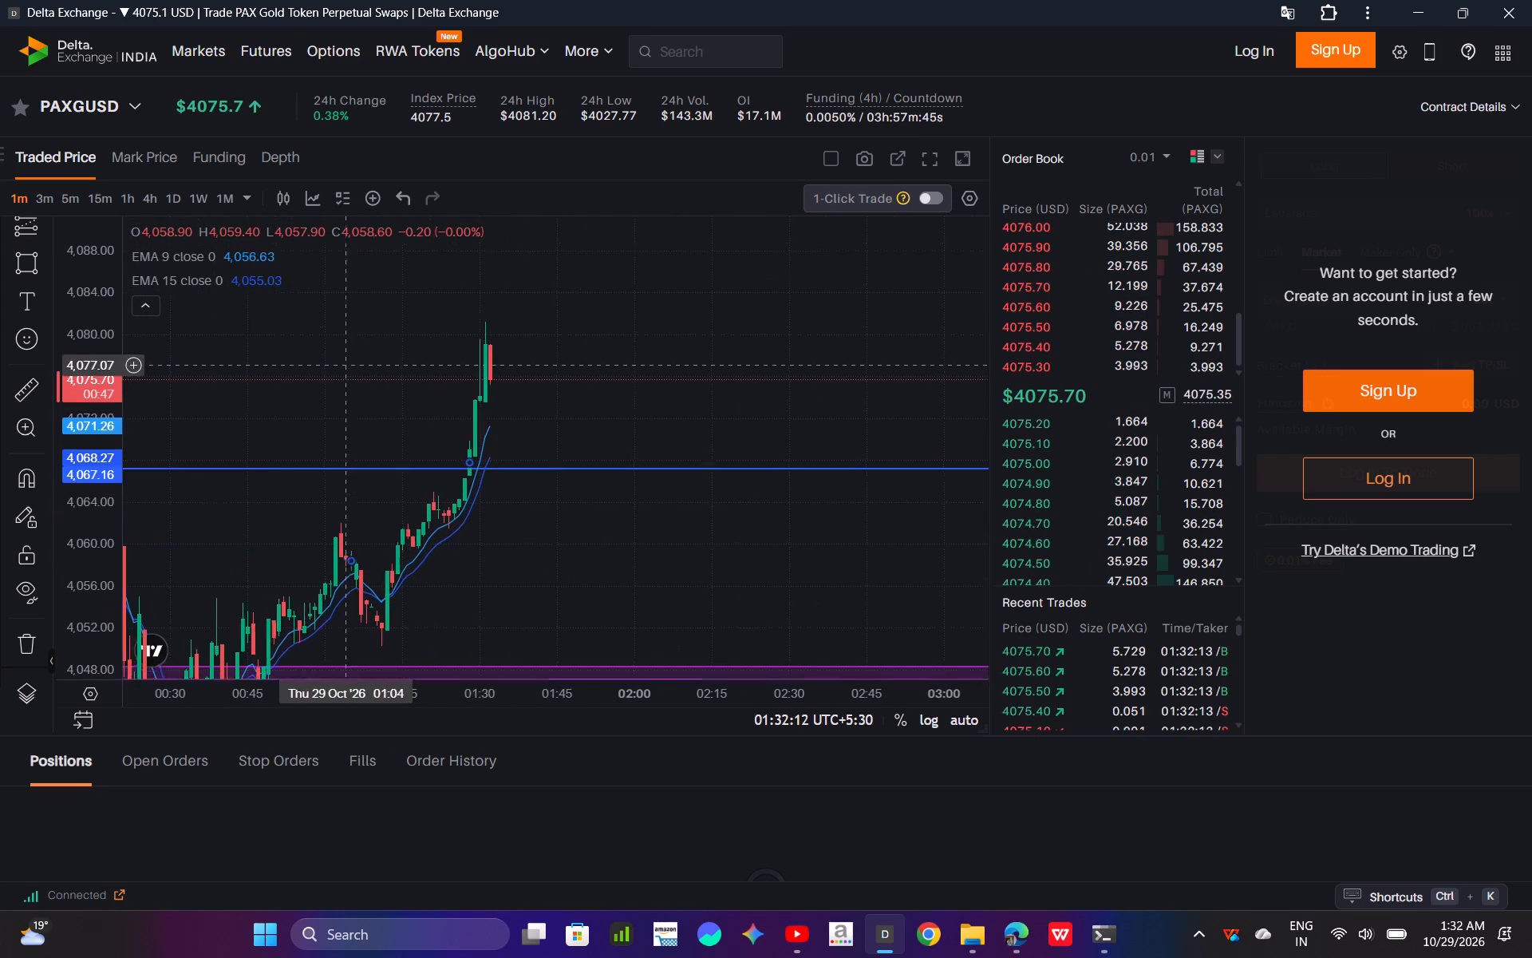
{"action": "left_click_drag", "start_coordinate": [342, 361], "coordinate": [342, 356]}
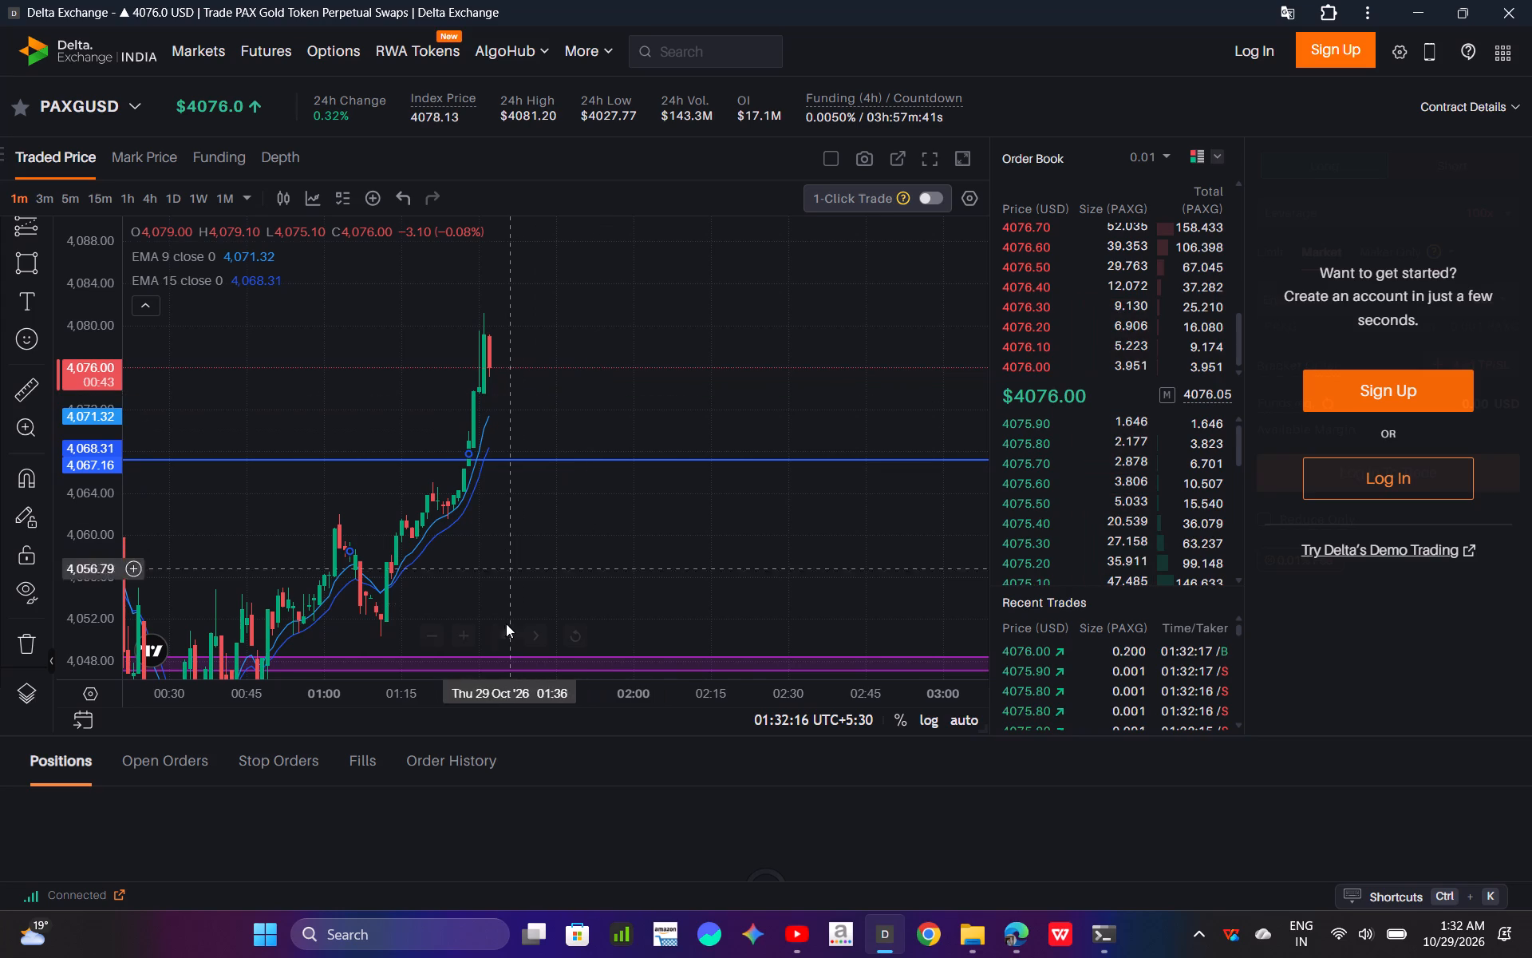
{"action": "left_click_drag", "start_coordinate": [494, 694], "coordinate": [553, 659]}
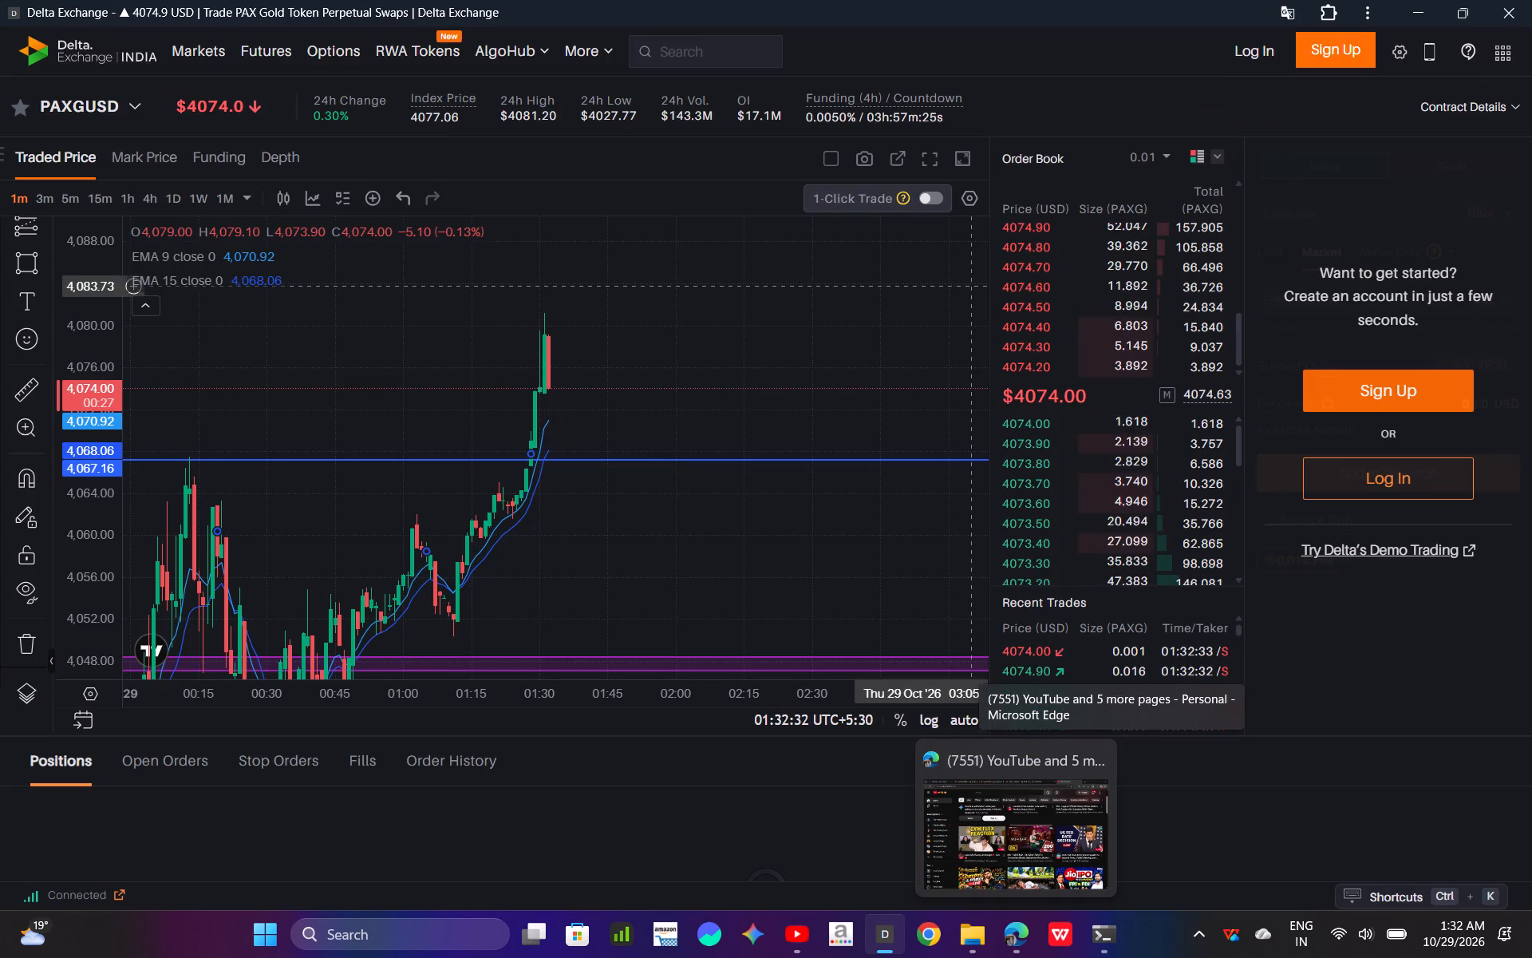
Switch the chart to the ETHUSD contract.
{"action": "left_click", "coordinate": [736, 41]}
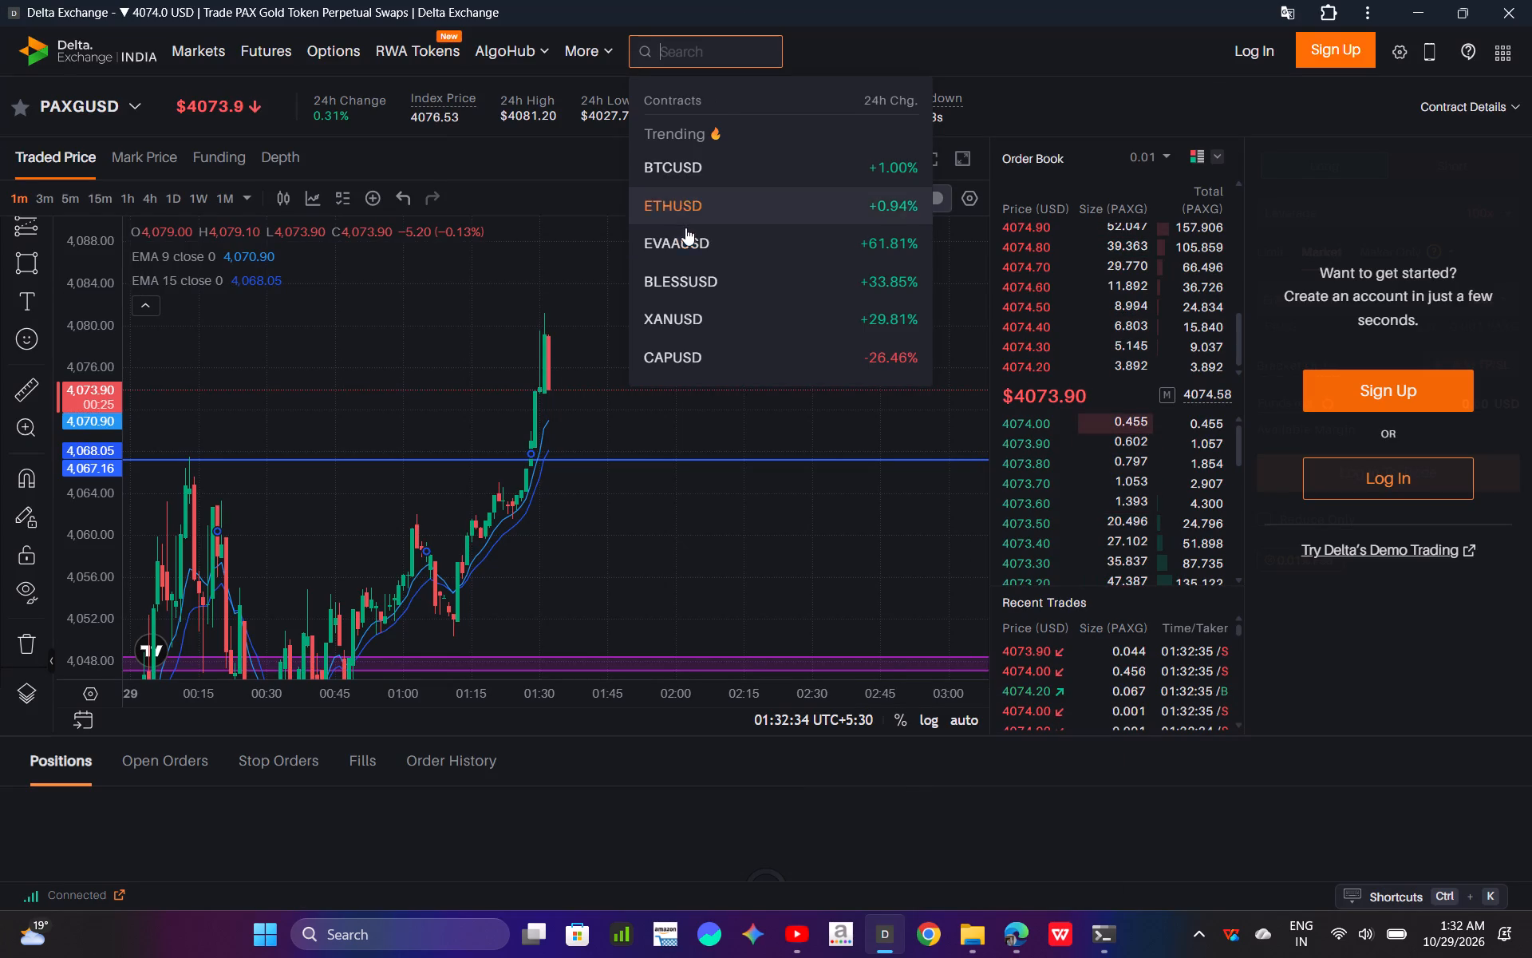
{"action": "left_click", "coordinate": [709, 217]}
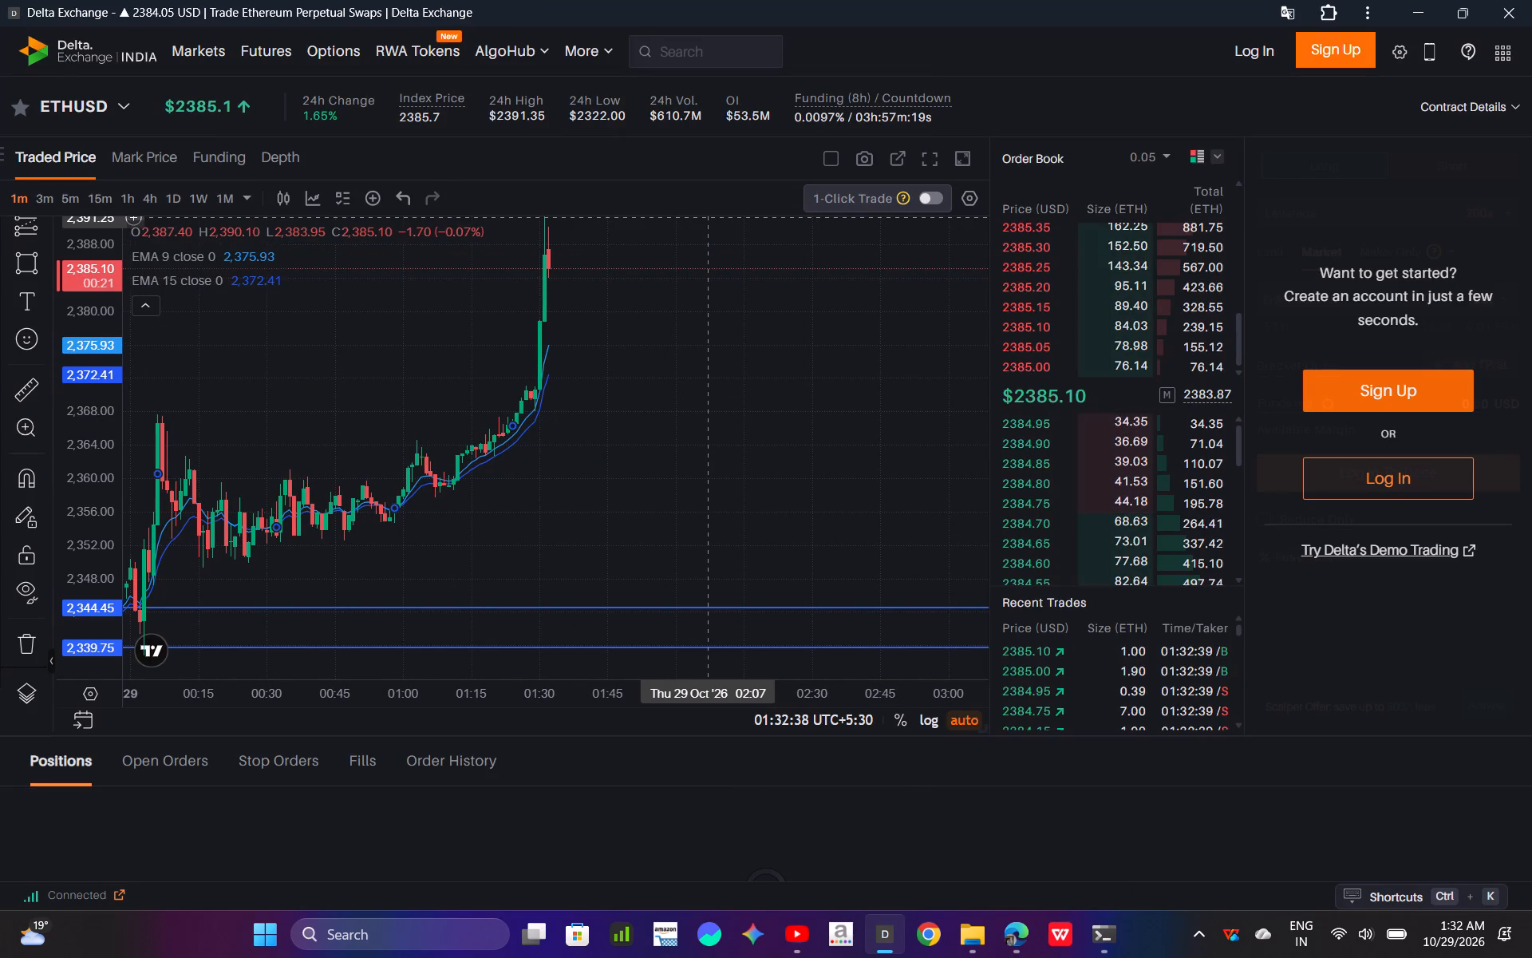
Examine the ETHUSD trend against its existing horizontal levels on the 1h and daily timeframes.
{"action": "left_click", "coordinate": [133, 198]}
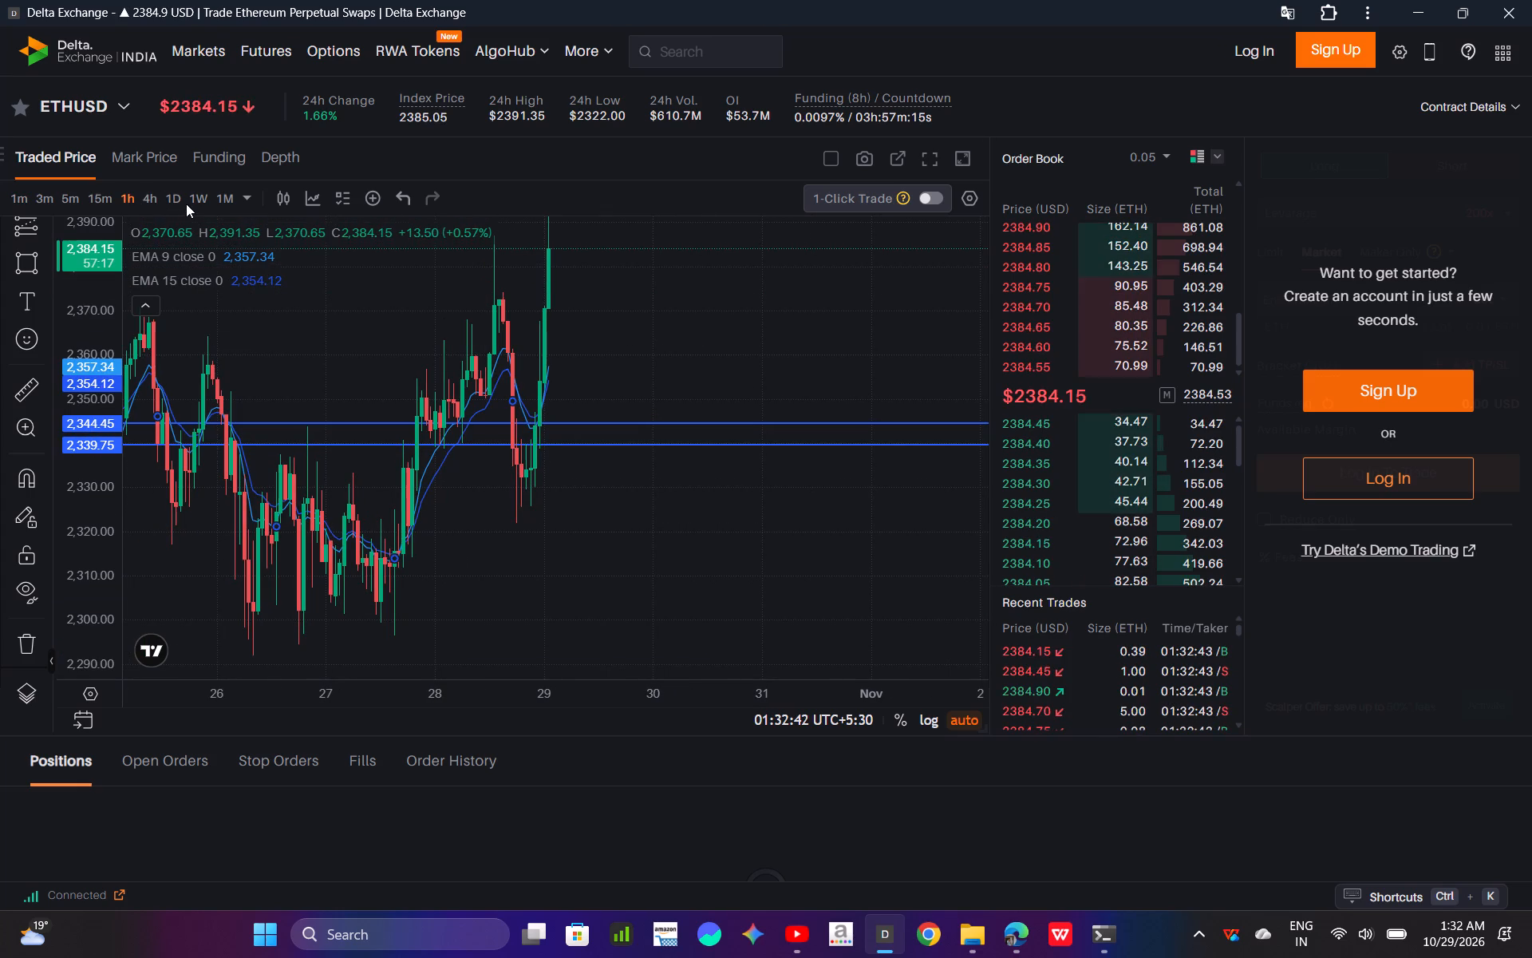
{"action": "left_click", "coordinate": [179, 204]}
{"action": "left_click_drag", "start_coordinate": [113, 337], "coordinate": [124, 560]}
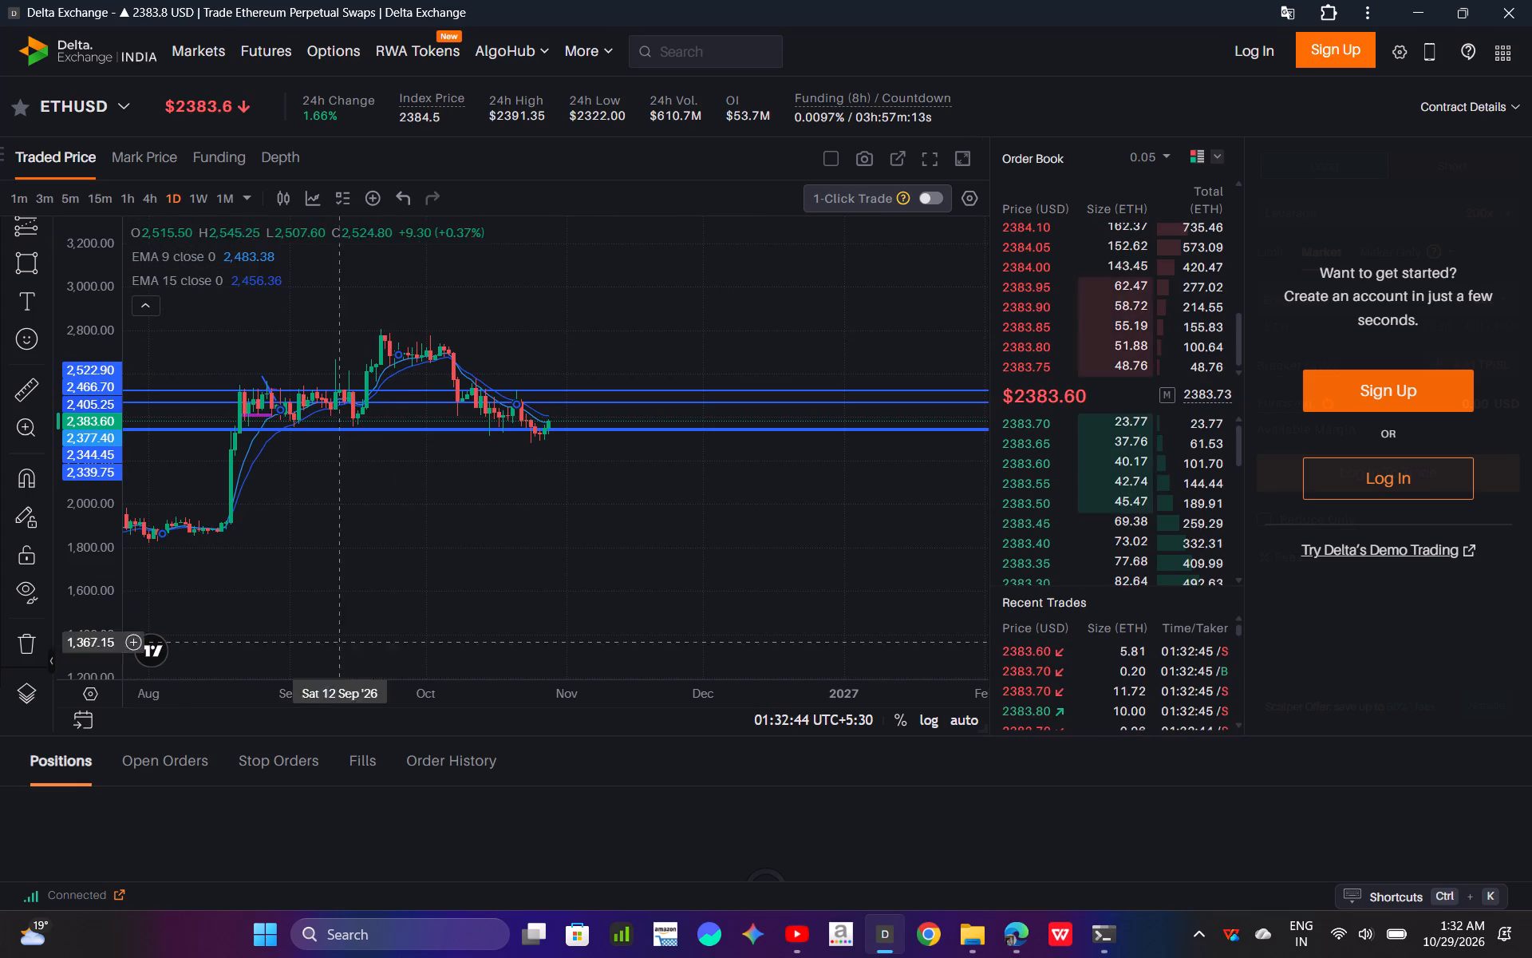
{"action": "left_click_drag", "start_coordinate": [83, 489], "coordinate": [60, 249]}
{"action": "left_click_drag", "start_coordinate": [364, 465], "coordinate": [442, 543]}
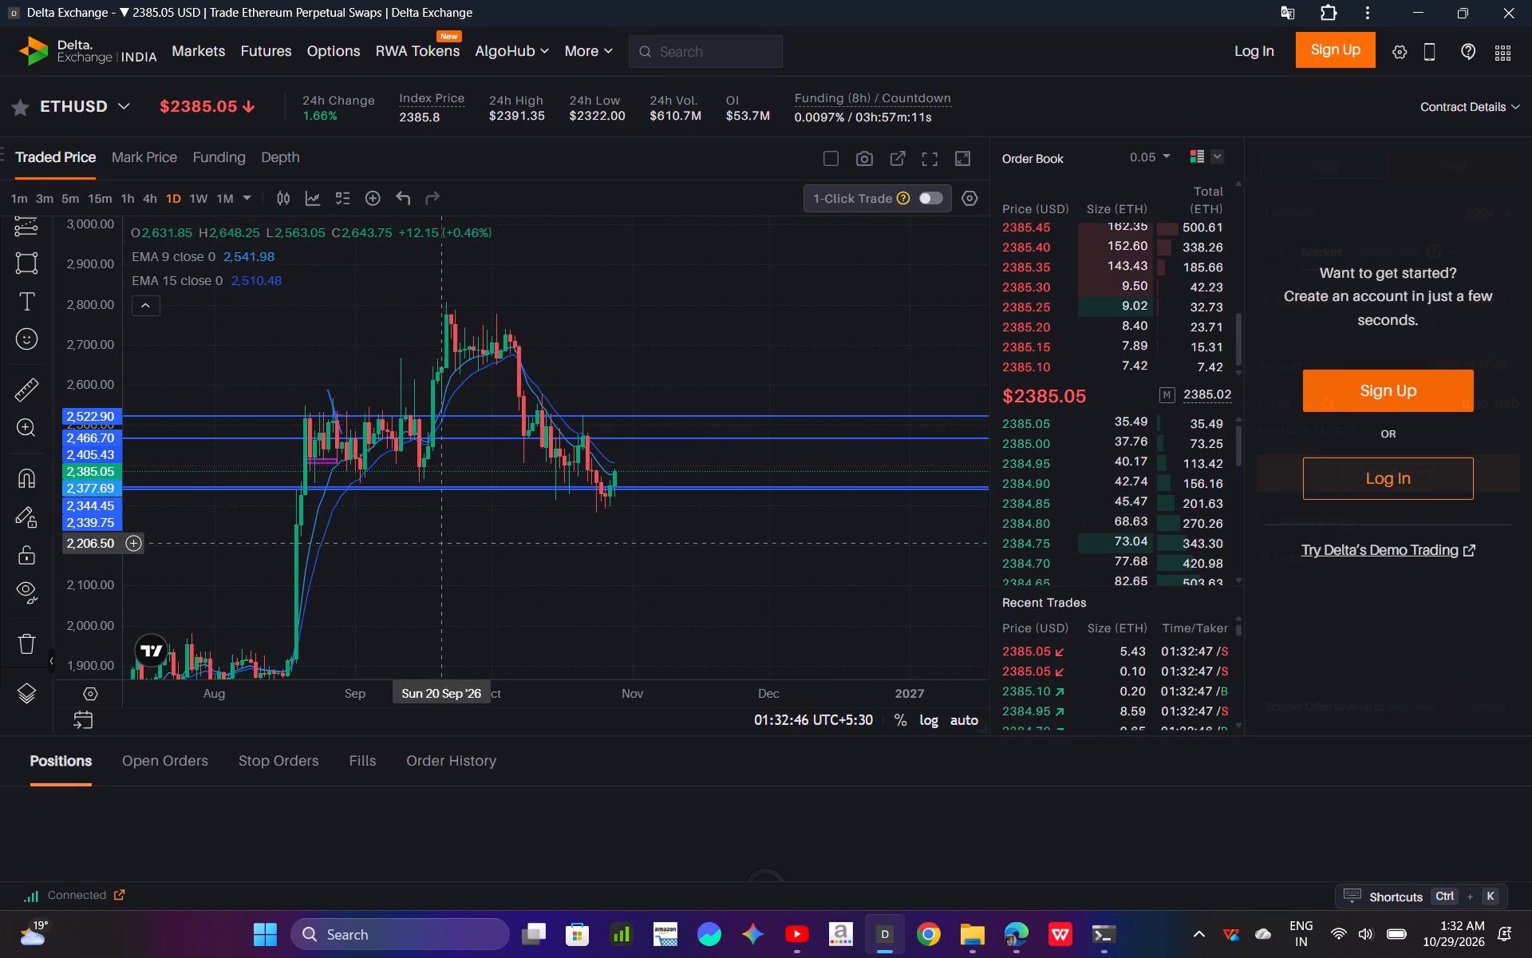
{"action": "left_click_drag", "start_coordinate": [496, 603], "coordinate": [437, 568]}
{"action": "left_click_drag", "start_coordinate": [587, 512], "coordinate": [582, 503]}
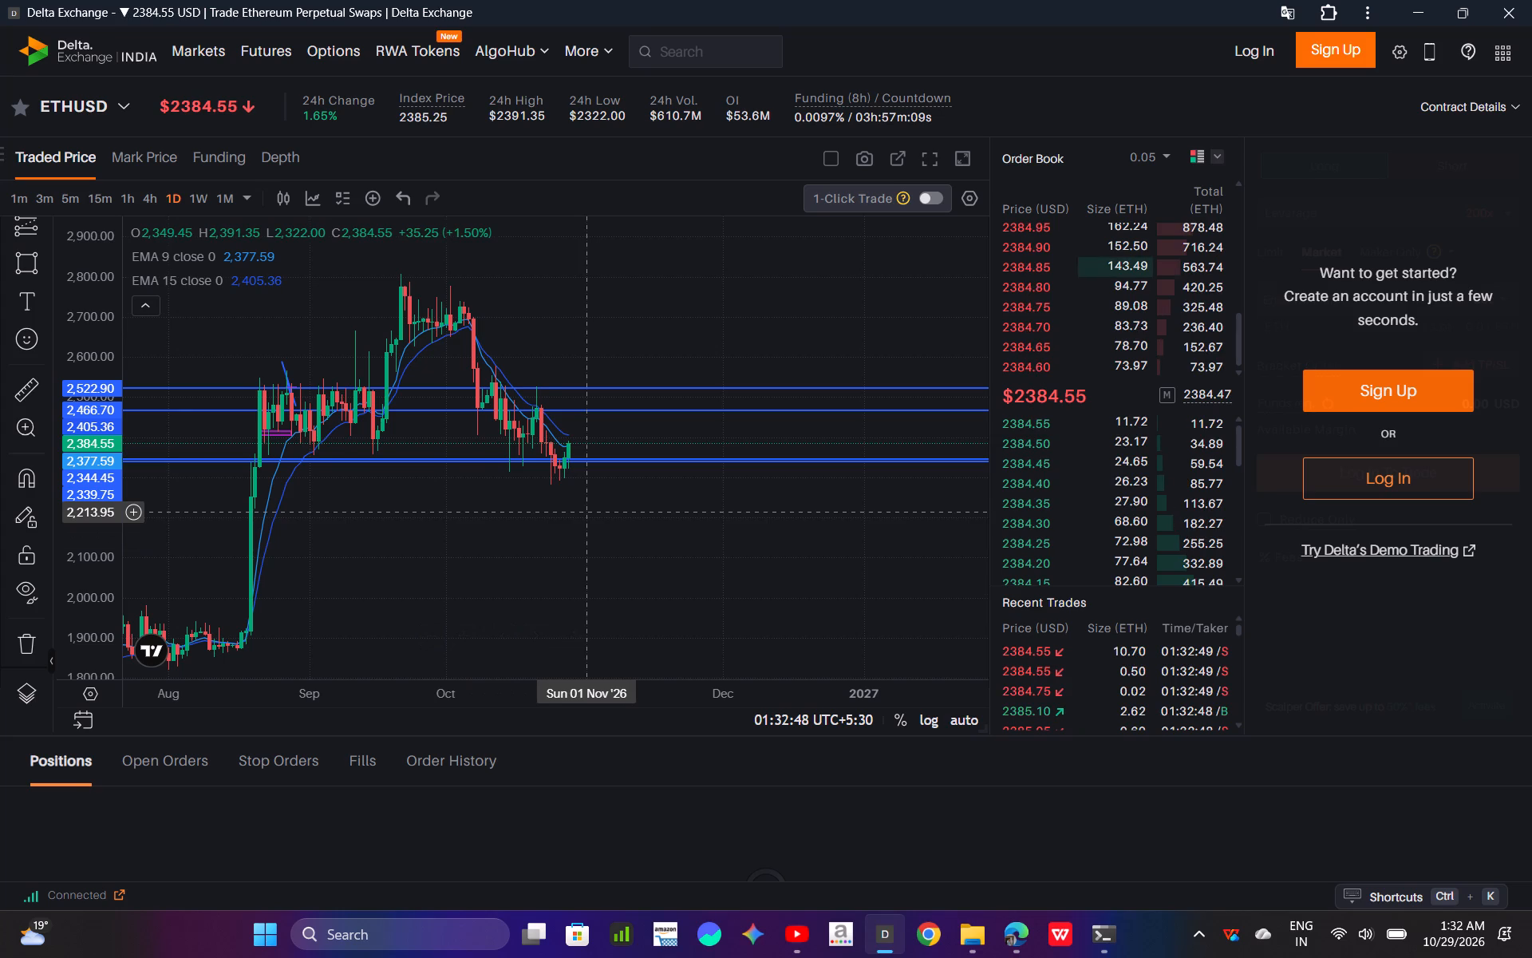
{"action": "left_click_drag", "start_coordinate": [582, 503], "coordinate": [573, 484]}
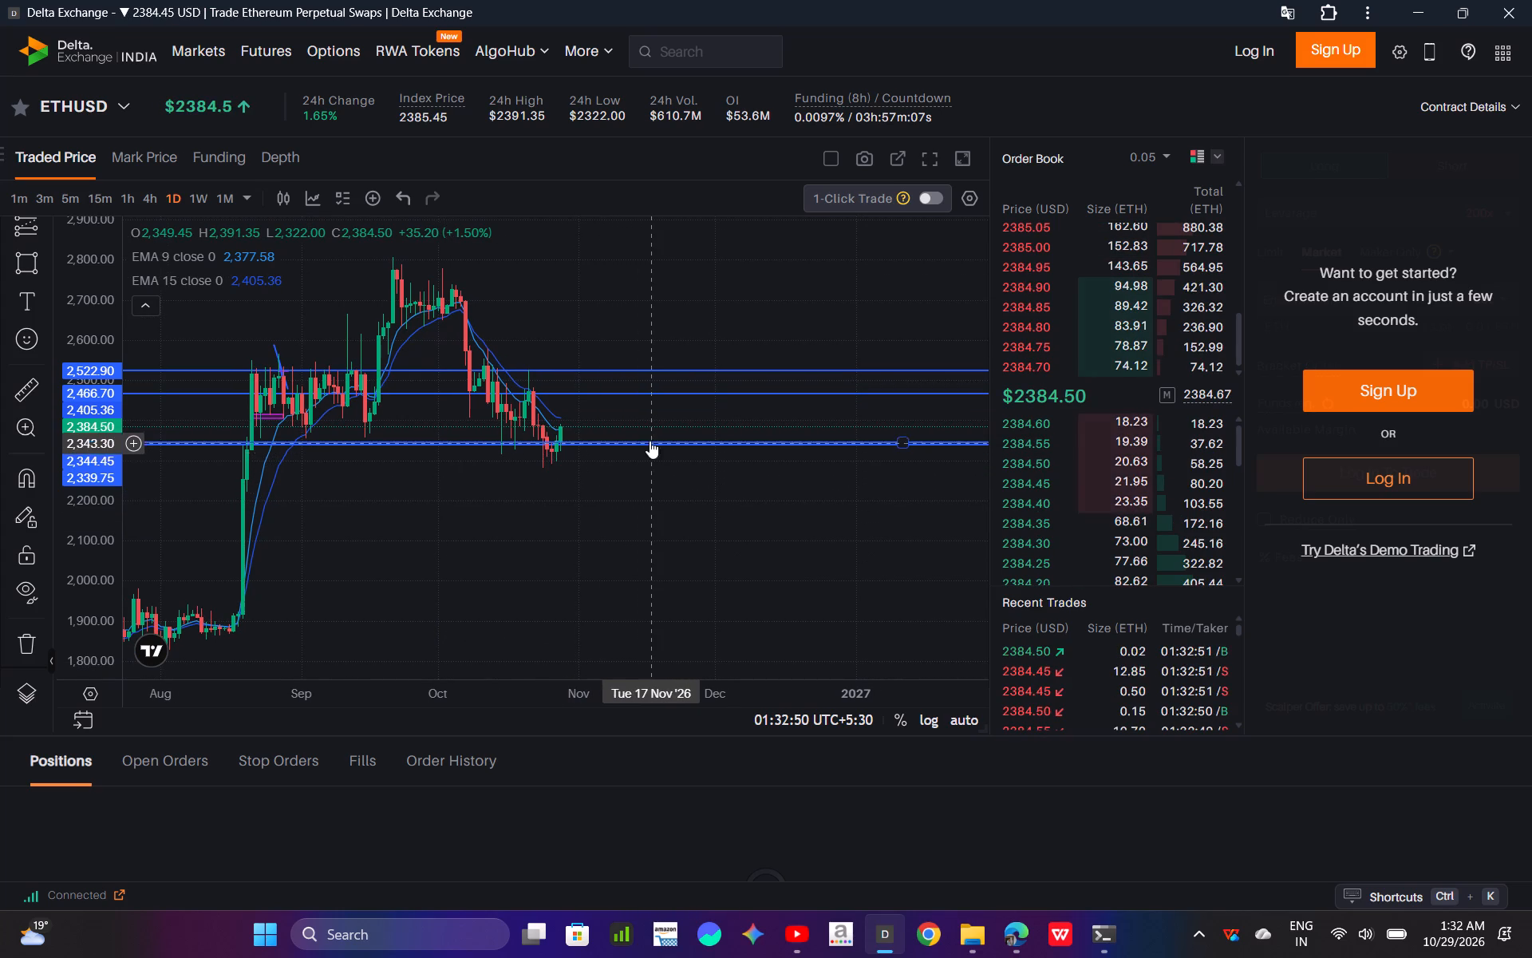
On the 4h ETHUSD chart, measure a price drop from 2,370.00 to about 2,335, across the 2,344.45 and 2,339.75 lines.
{"action": "left_click", "coordinate": [155, 207]}
{"action": "left_click", "coordinate": [153, 195]}
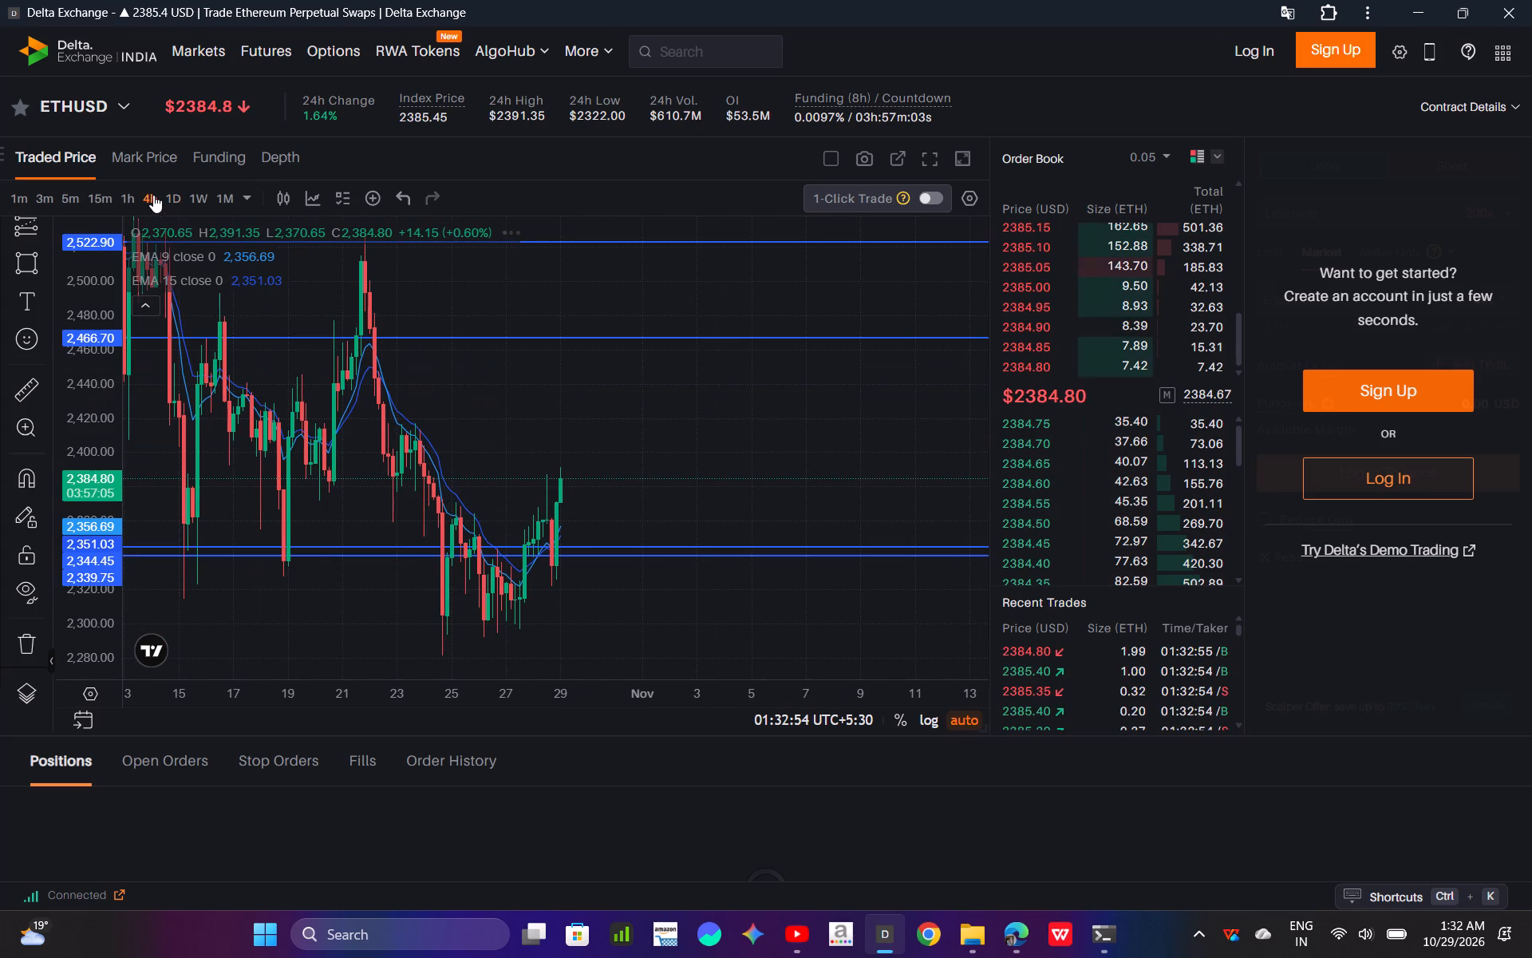
{"action": "left_click_drag", "start_coordinate": [101, 407], "coordinate": [101, 438]}
{"action": "left_click_drag", "start_coordinate": [614, 462], "coordinate": [730, 373]}
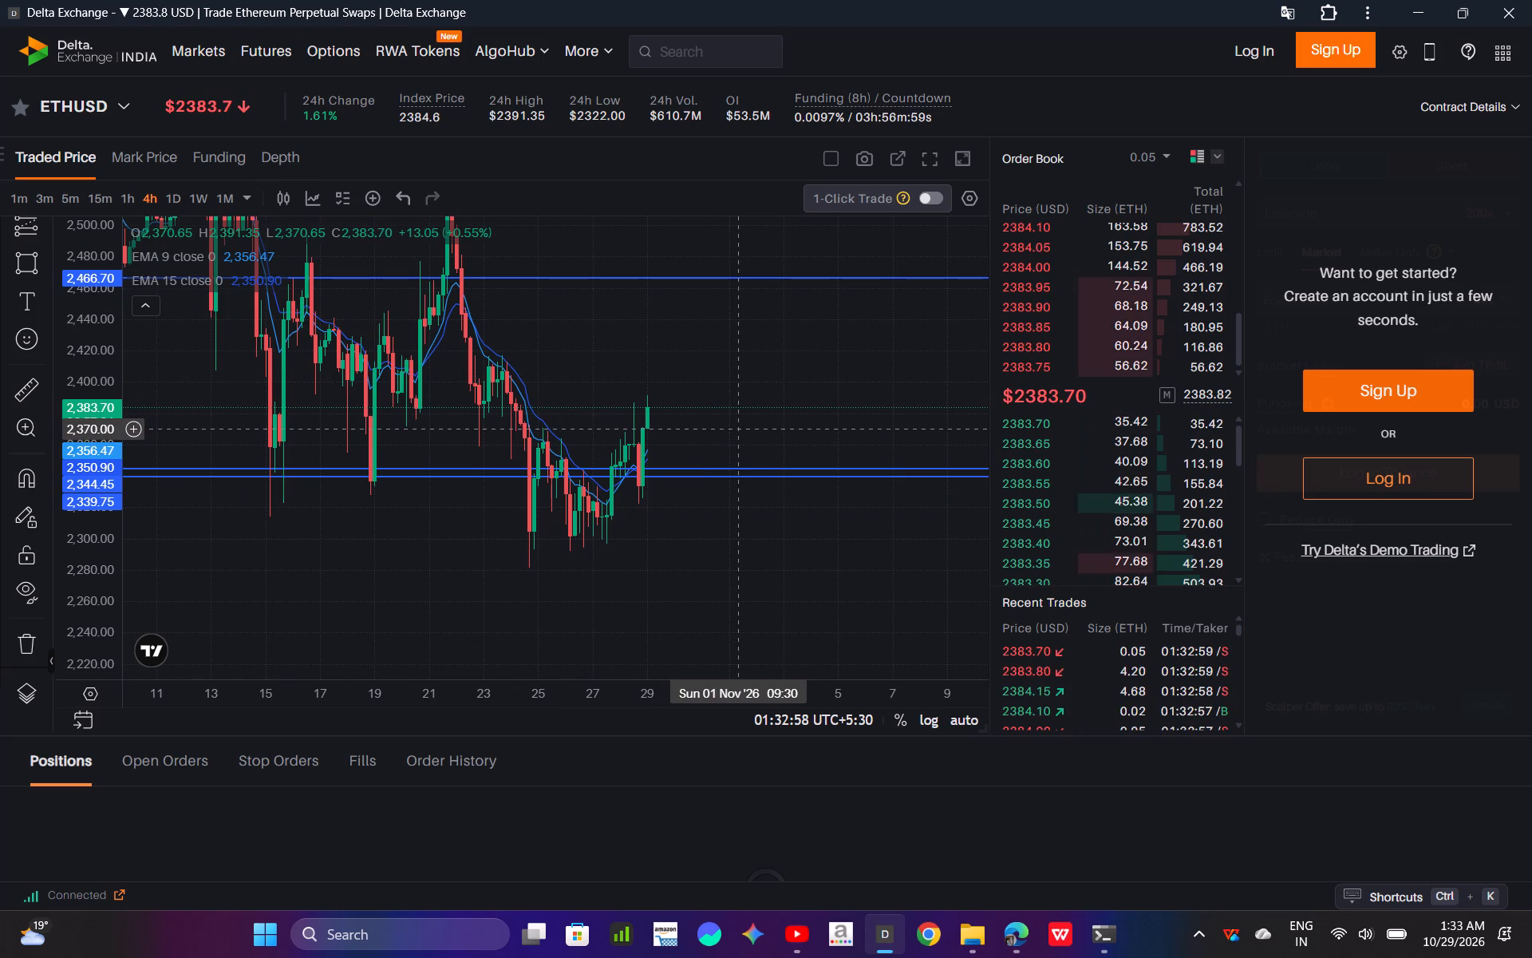
{"action": "left_click", "coordinate": [740, 430], "text": "shift"}
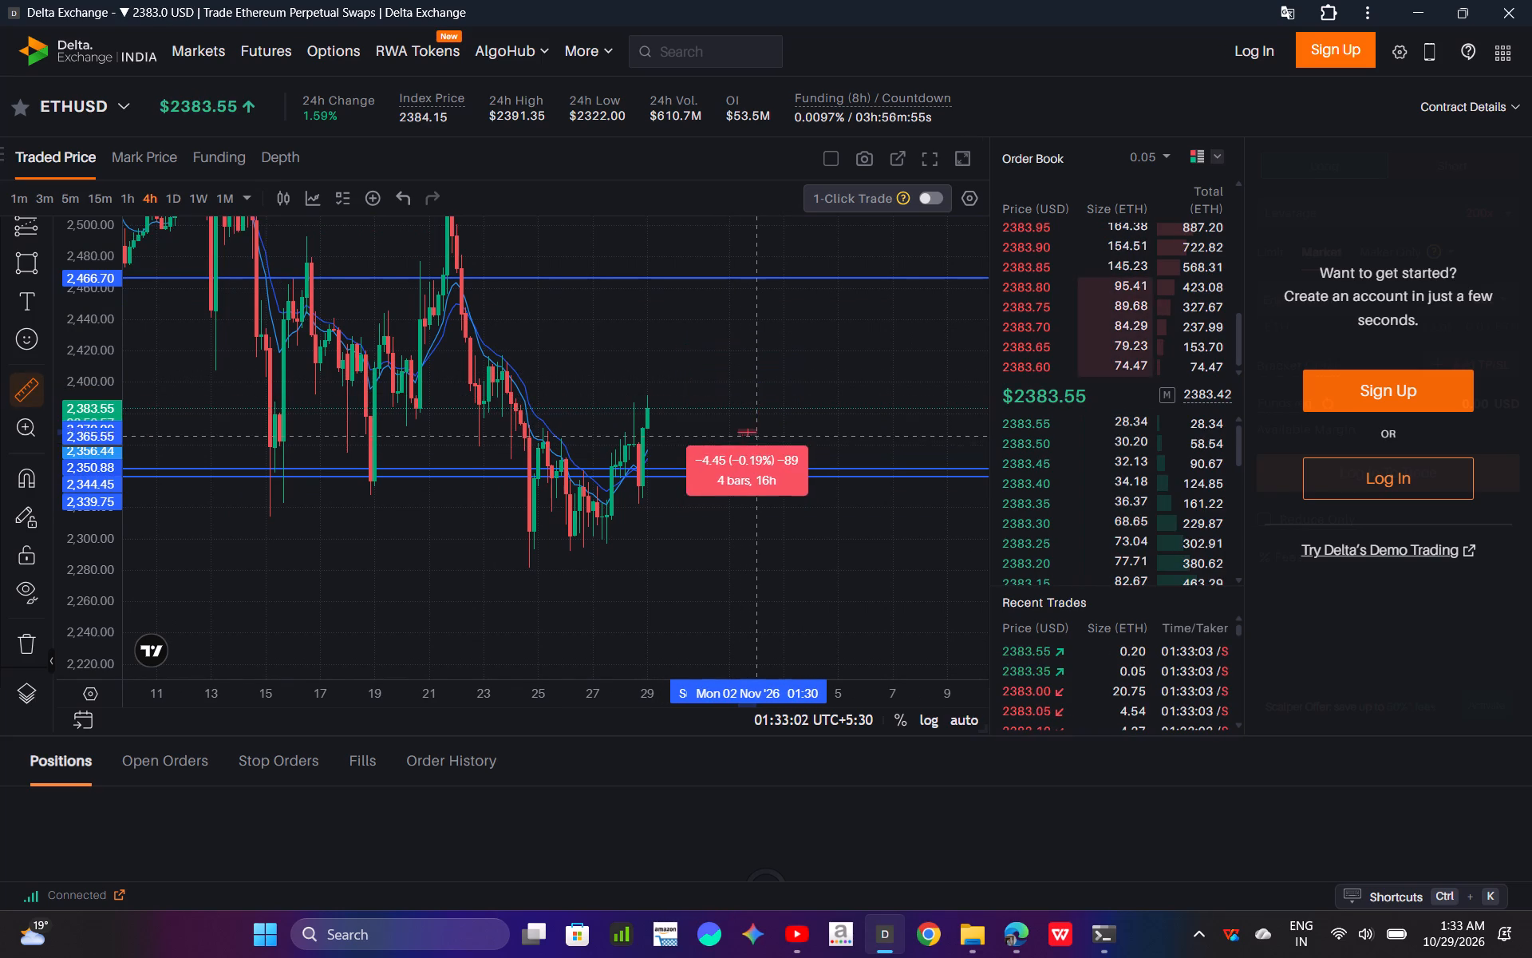
{"action": "double_click", "coordinate": [755, 483]}
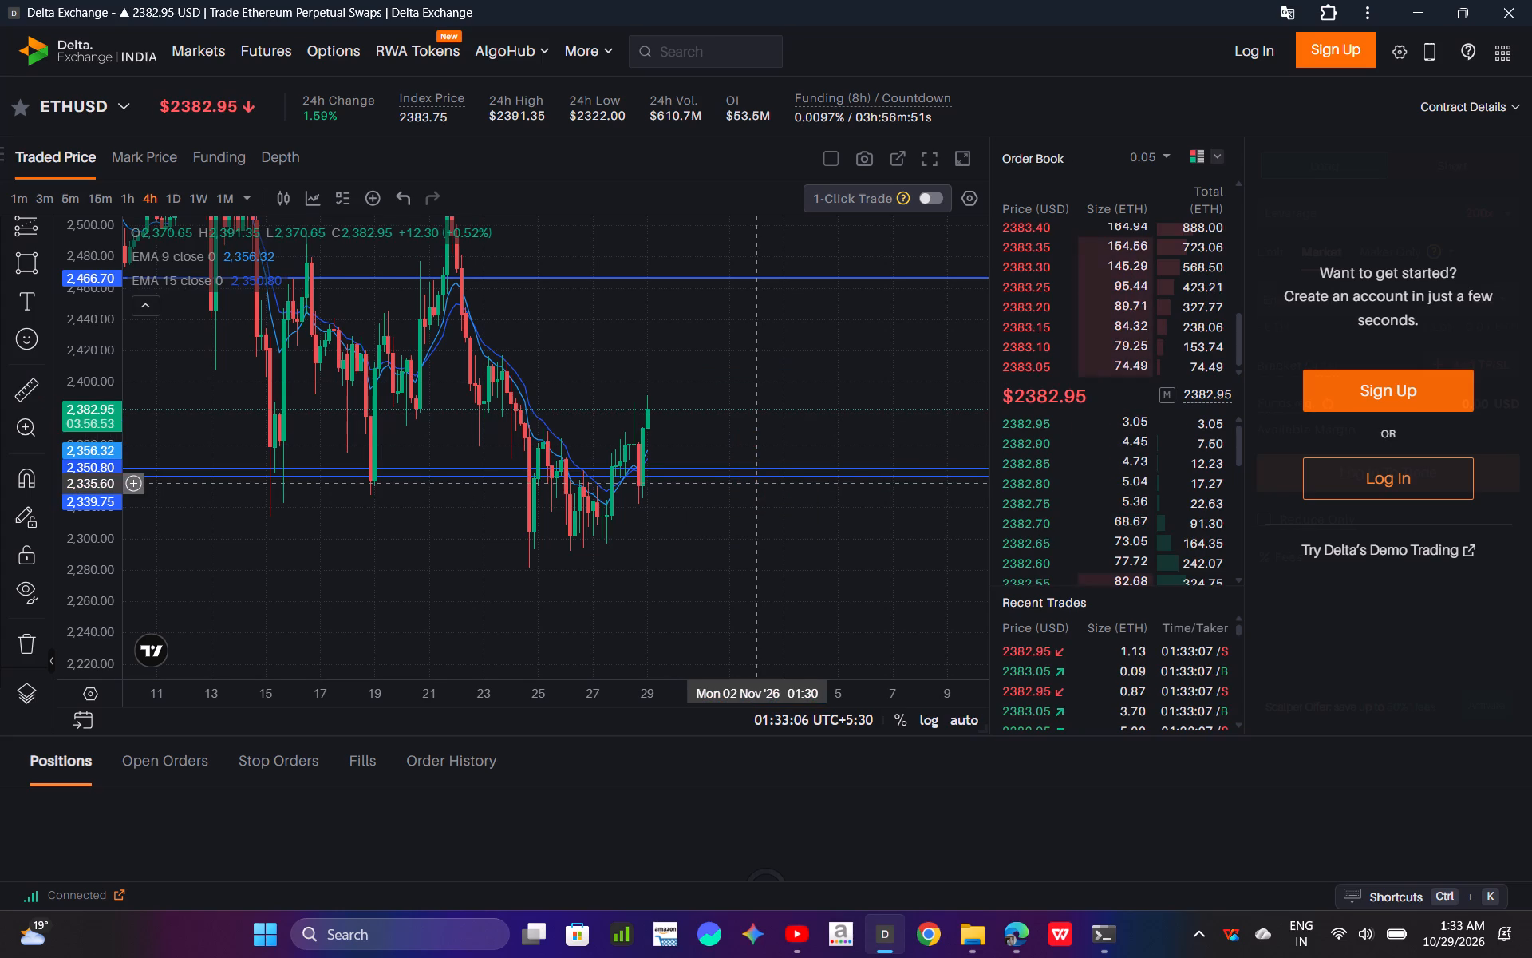
Examine the October price swings on the 4h ETHUSD chart between the 2,522.90 and 2,339.75 levels.
{"action": "left_click_drag", "start_coordinate": [753, 454], "coordinate": [763, 419]}
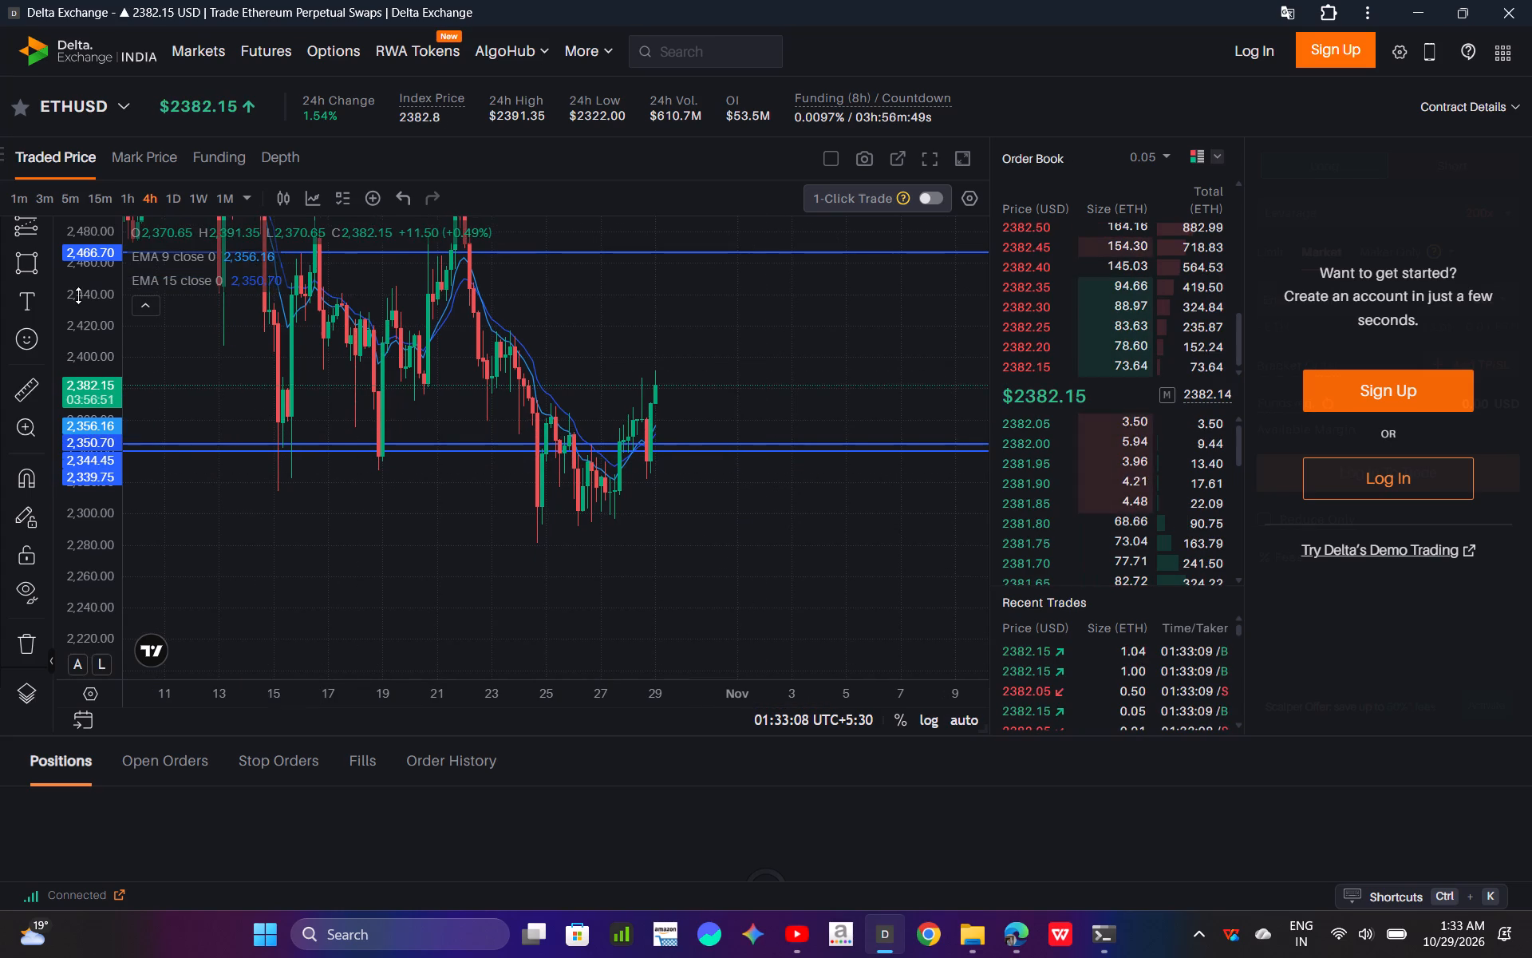
{"action": "left_click_drag", "start_coordinate": [74, 295], "coordinate": [97, 398]}
{"action": "left_click_drag", "start_coordinate": [414, 666], "coordinate": [417, 679]}
{"action": "left_click_drag", "start_coordinate": [417, 679], "coordinate": [584, 687]}
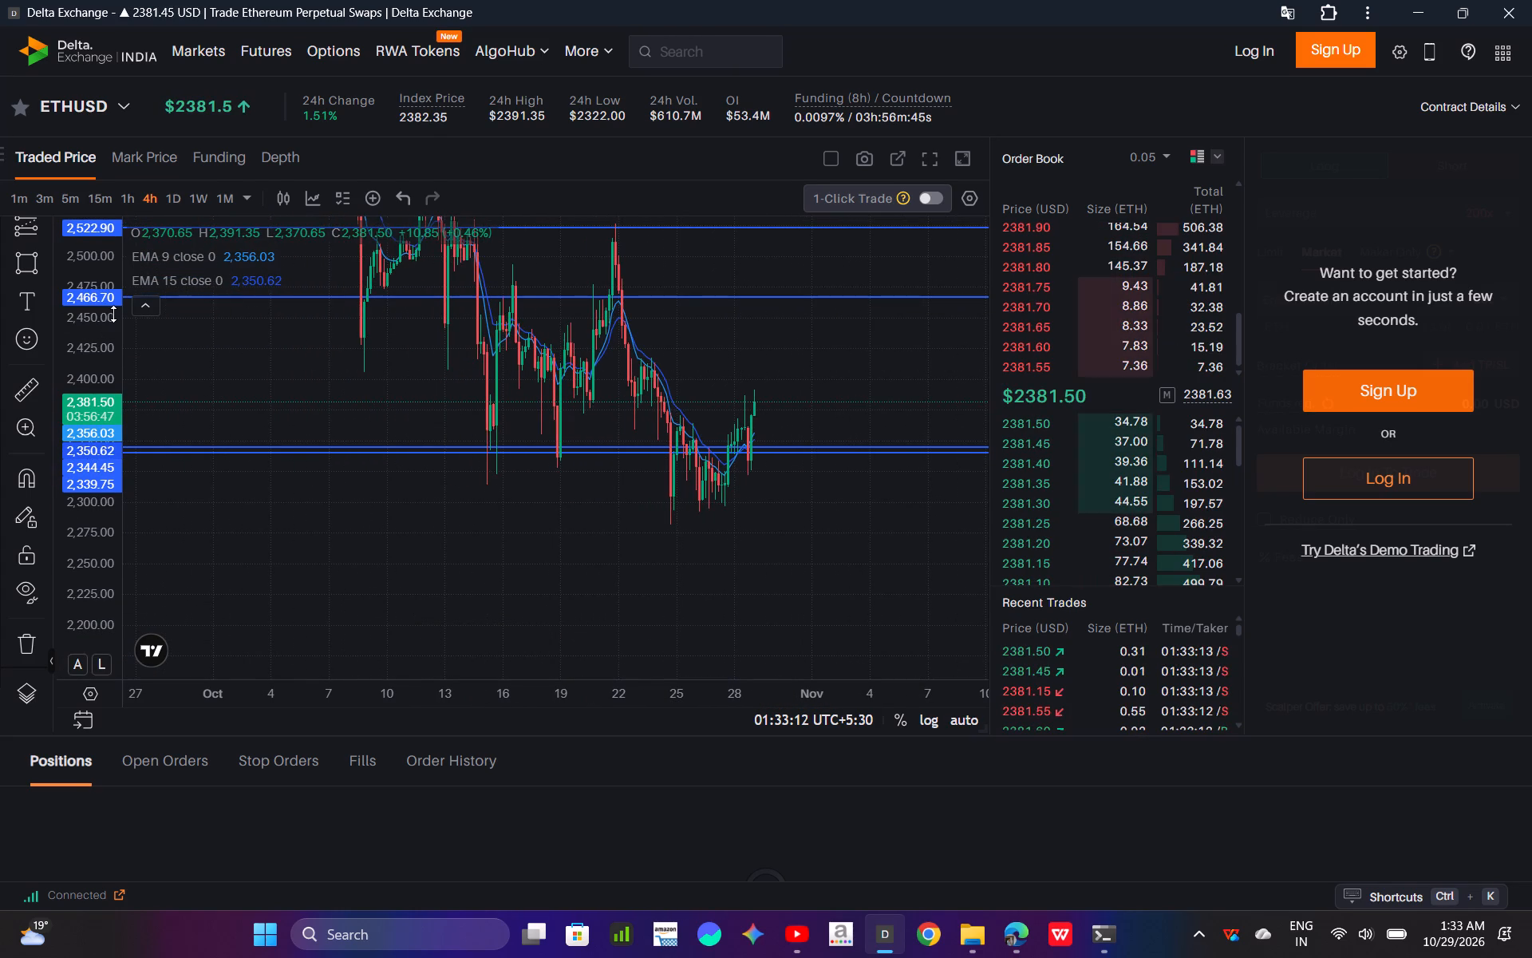
{"action": "left_click_drag", "start_coordinate": [113, 314], "coordinate": [122, 510]}
{"action": "left_click_drag", "start_coordinate": [709, 647], "coordinate": [572, 667]}
{"action": "left_click_drag", "start_coordinate": [632, 695], "coordinate": [518, 698]}
{"action": "left_click_drag", "start_coordinate": [114, 555], "coordinate": [112, 482]}
{"action": "left_click_drag", "start_coordinate": [380, 508], "coordinate": [349, 525]}
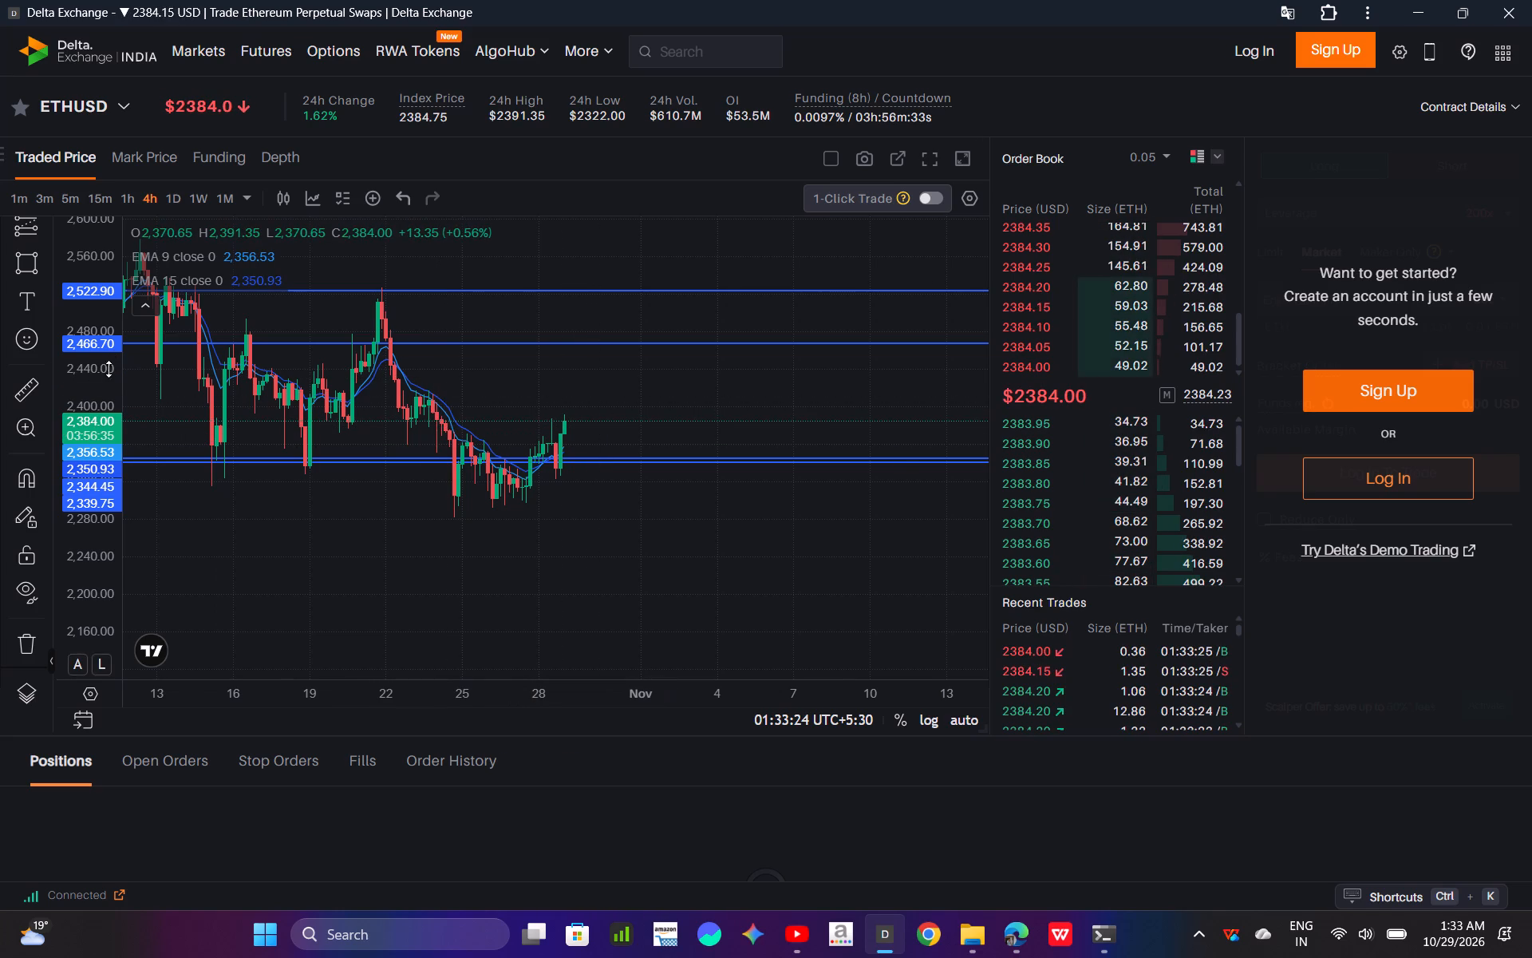
Place a Long Position projection on the 4h ETHUSD chart with its entry at 2,371.40, starting 29 Oct 01:30.
{"action": "scroll", "coordinate": [29, 323], "scroll_direction": "up", "scroll_amount": 2}
{"action": "left_click", "coordinate": [38, 390]}
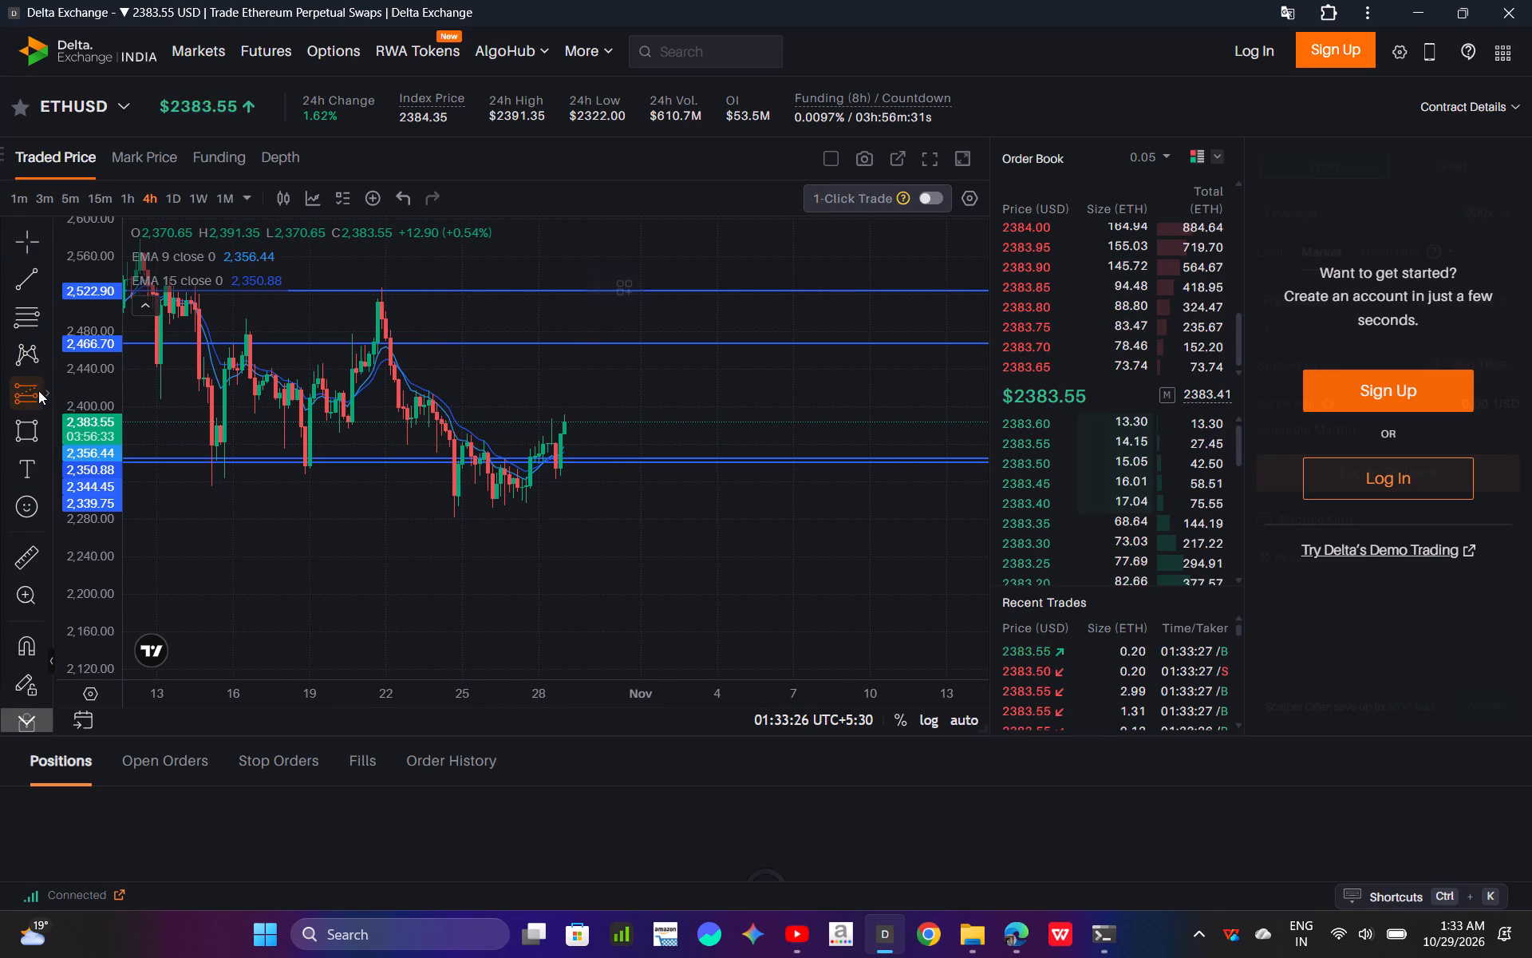
{"action": "left_click", "coordinate": [52, 394]}
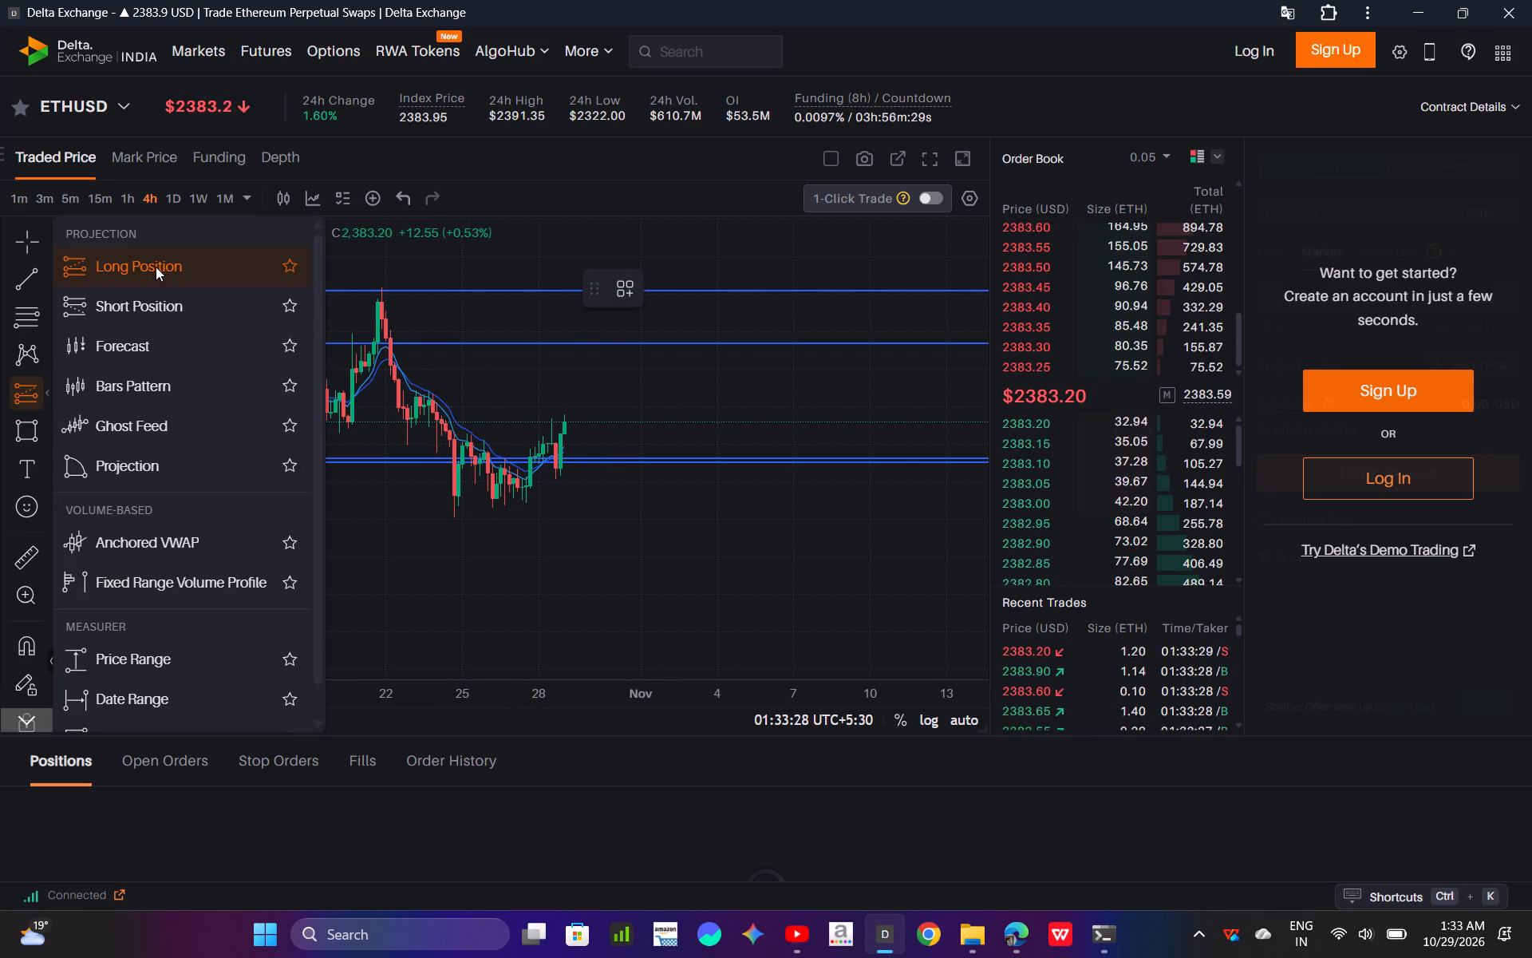
{"action": "left_click", "coordinate": [156, 267]}
{"action": "left_click", "coordinate": [618, 427]}
{"action": "left_click_drag", "start_coordinate": [618, 427], "coordinate": [558, 437]}
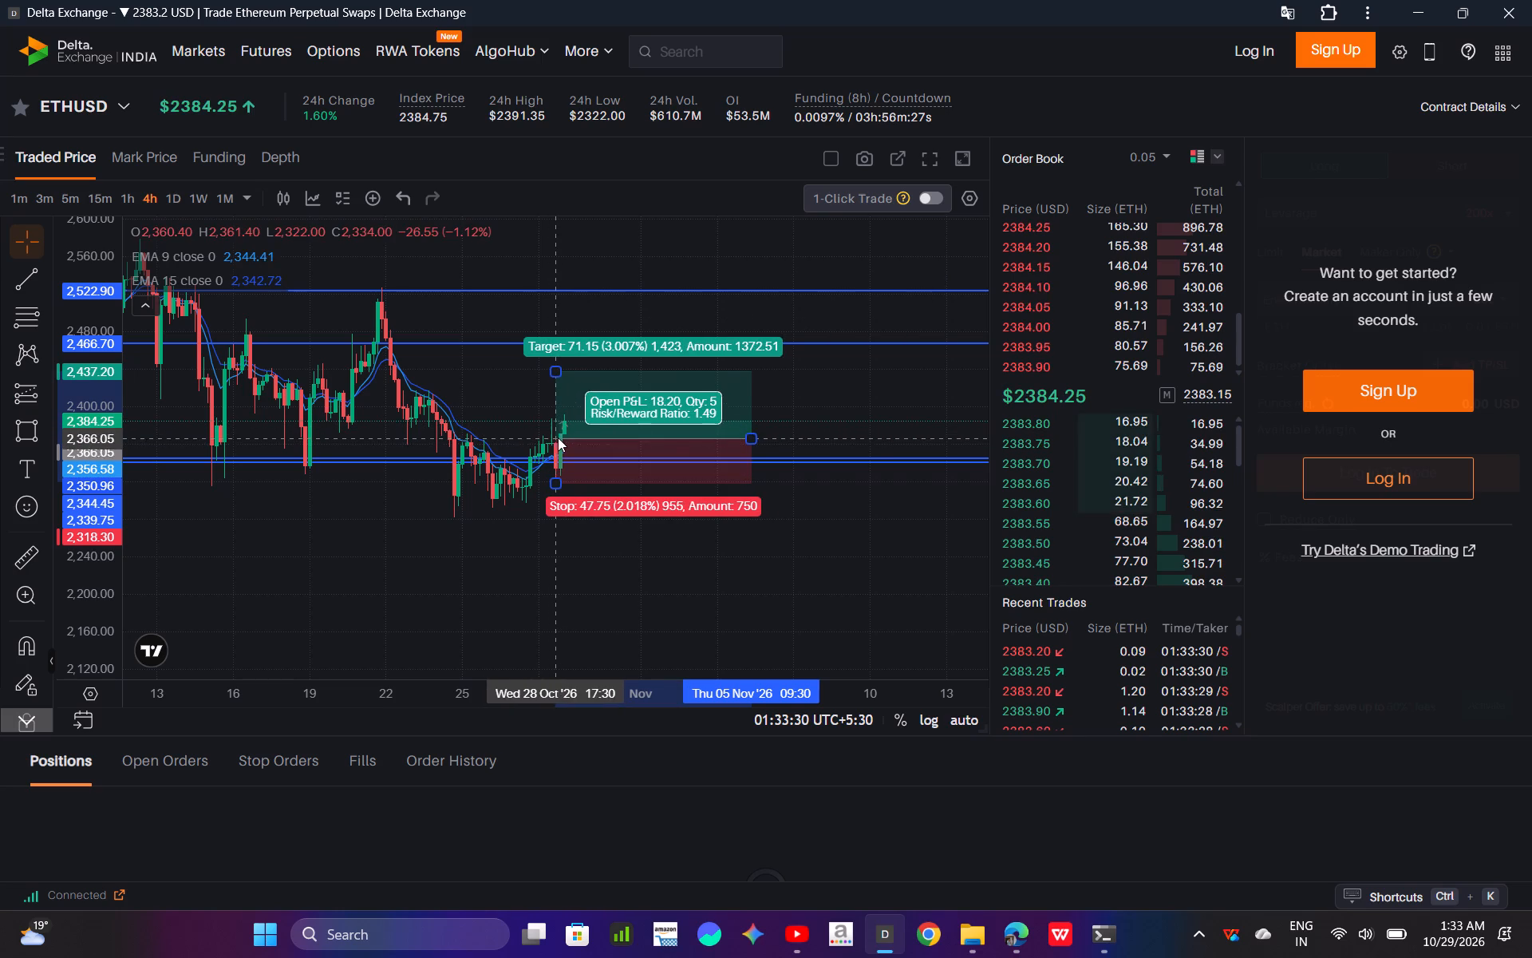
{"action": "left_click_drag", "start_coordinate": [558, 437], "coordinate": [563, 433]}
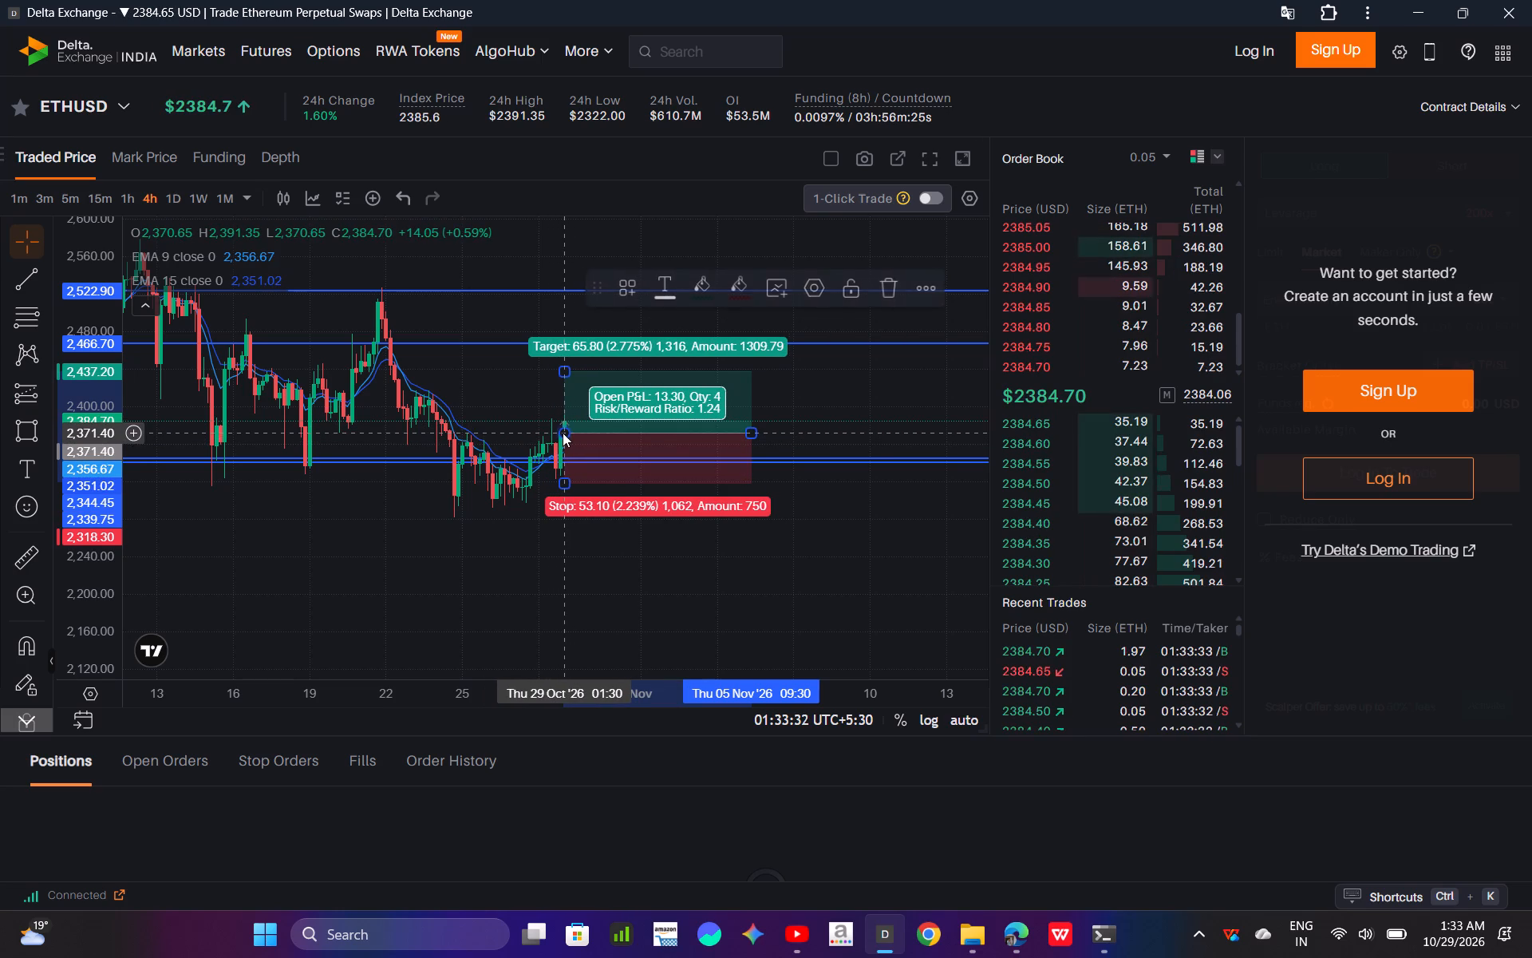
Adjust the long position's stop to 2,329.90 and its target to 2,491.60.
{"action": "left_click_drag", "start_coordinate": [563, 489], "coordinate": [581, 473]}
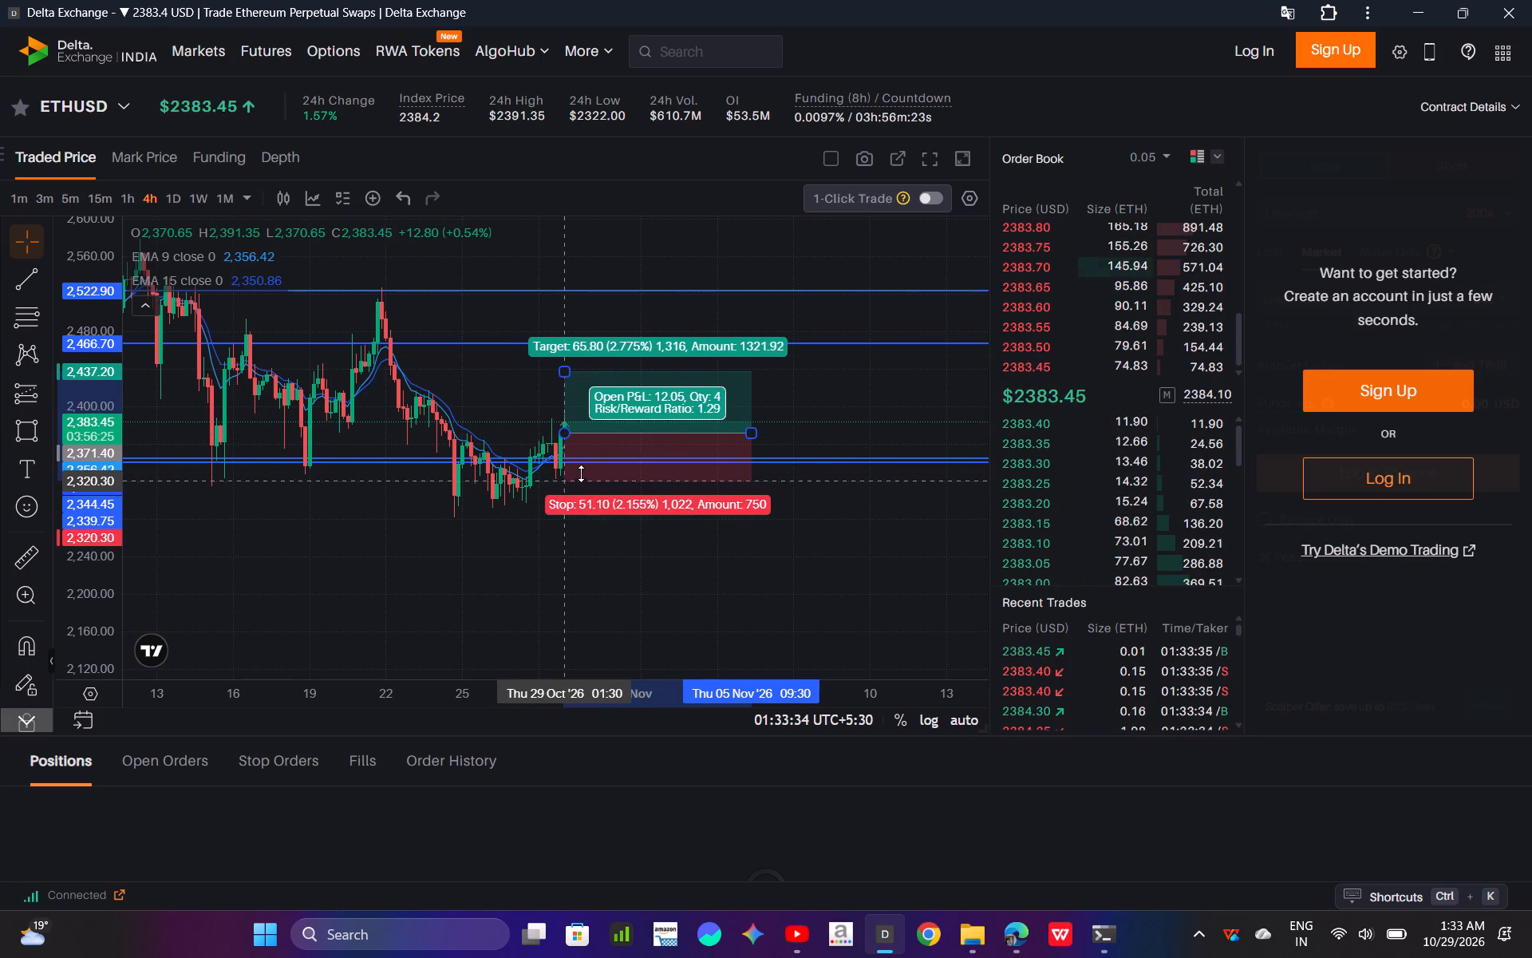
{"action": "left_click_drag", "start_coordinate": [581, 473], "coordinate": [583, 470]}
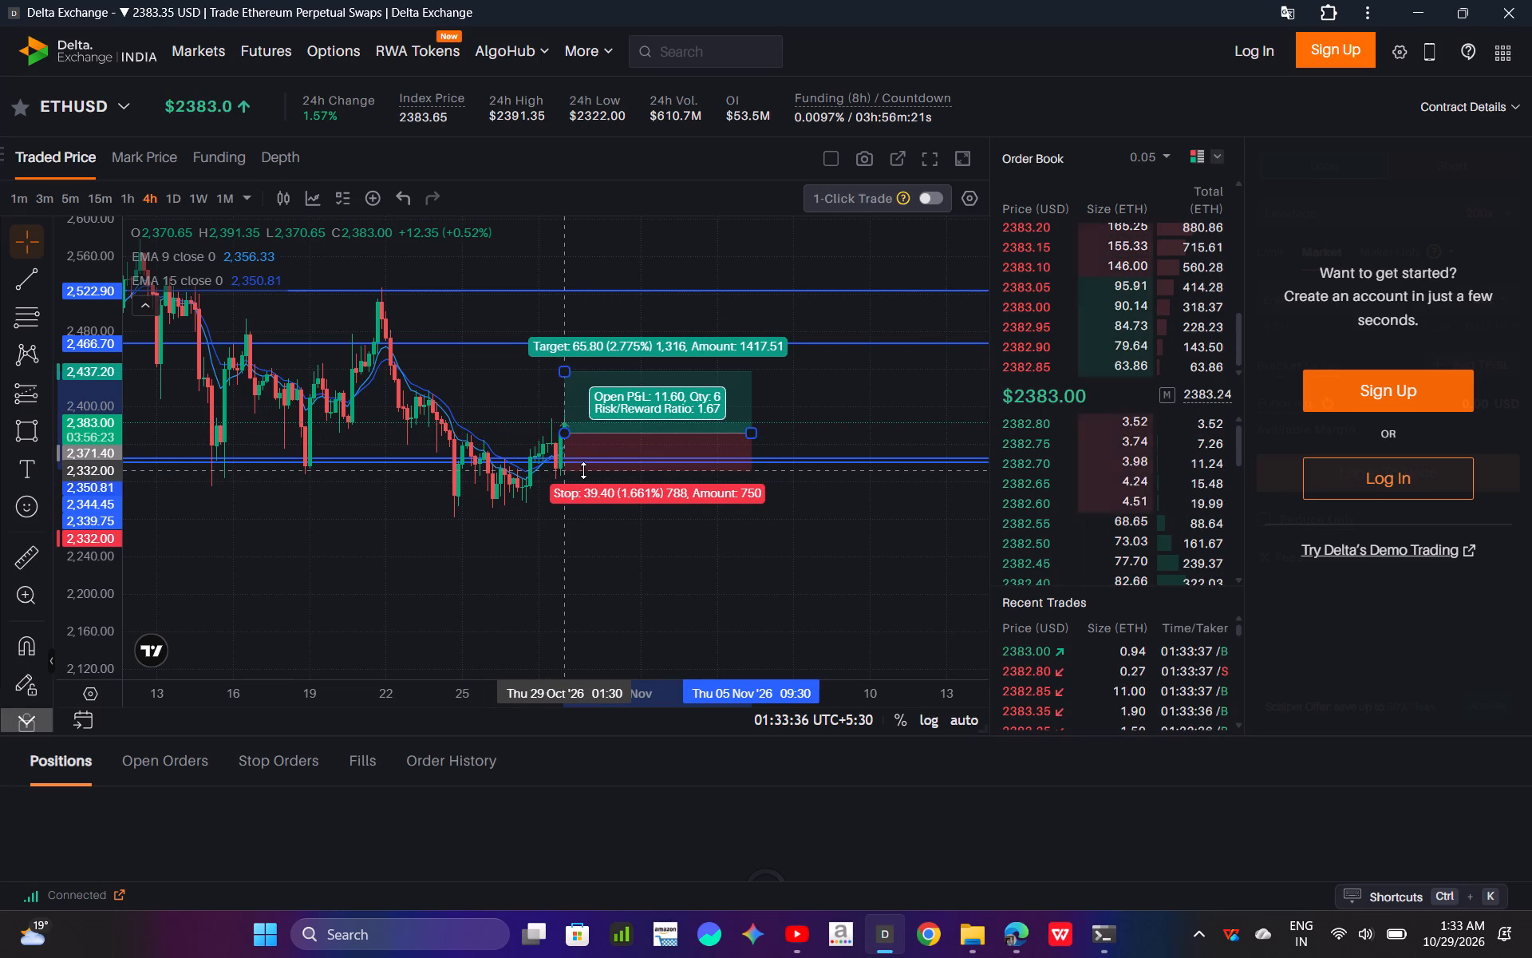
{"action": "left_click_drag", "start_coordinate": [583, 470], "coordinate": [583, 472]}
{"action": "left_click_drag", "start_coordinate": [562, 366], "coordinate": [598, 314]}
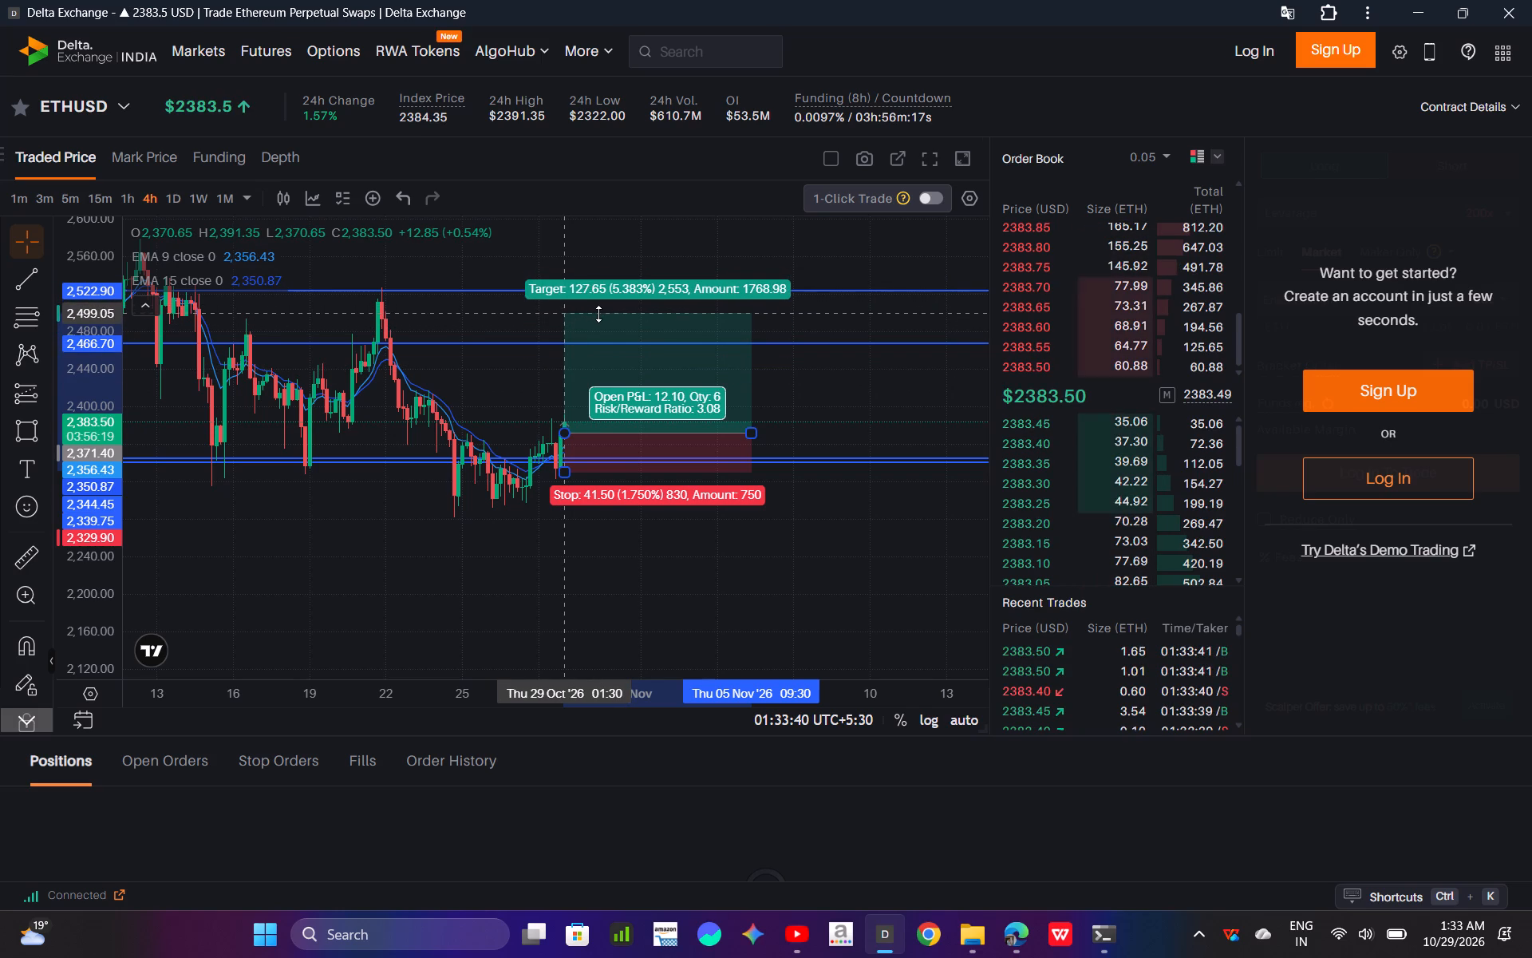
{"action": "left_click_drag", "start_coordinate": [598, 314], "coordinate": [598, 318]}
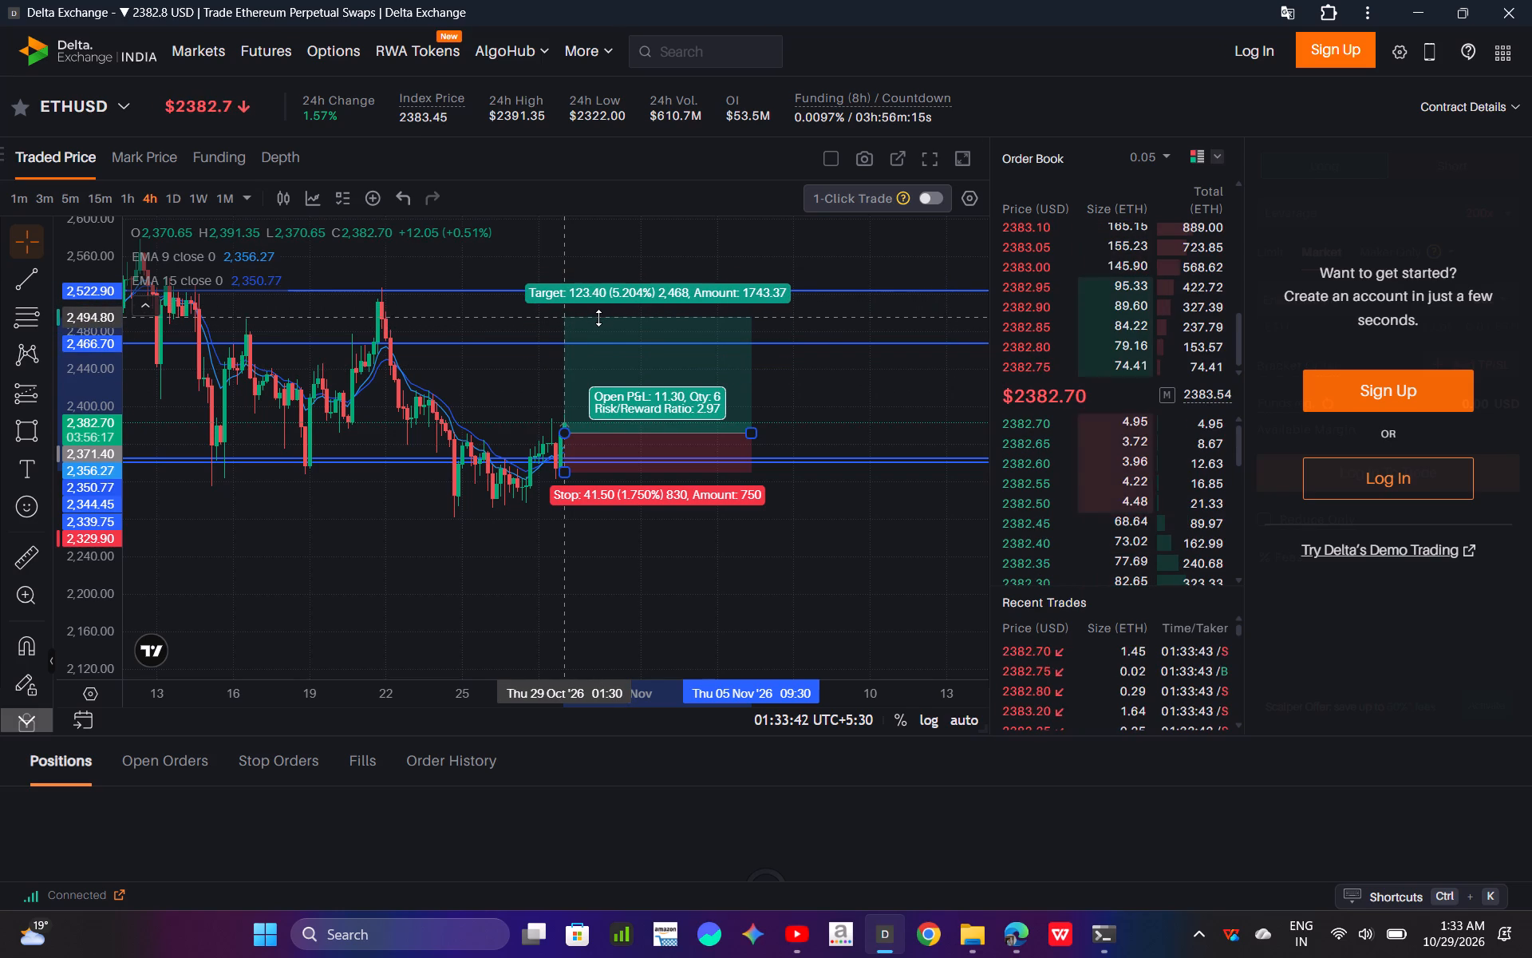
{"action": "left_click_drag", "start_coordinate": [598, 318], "coordinate": [601, 320]}
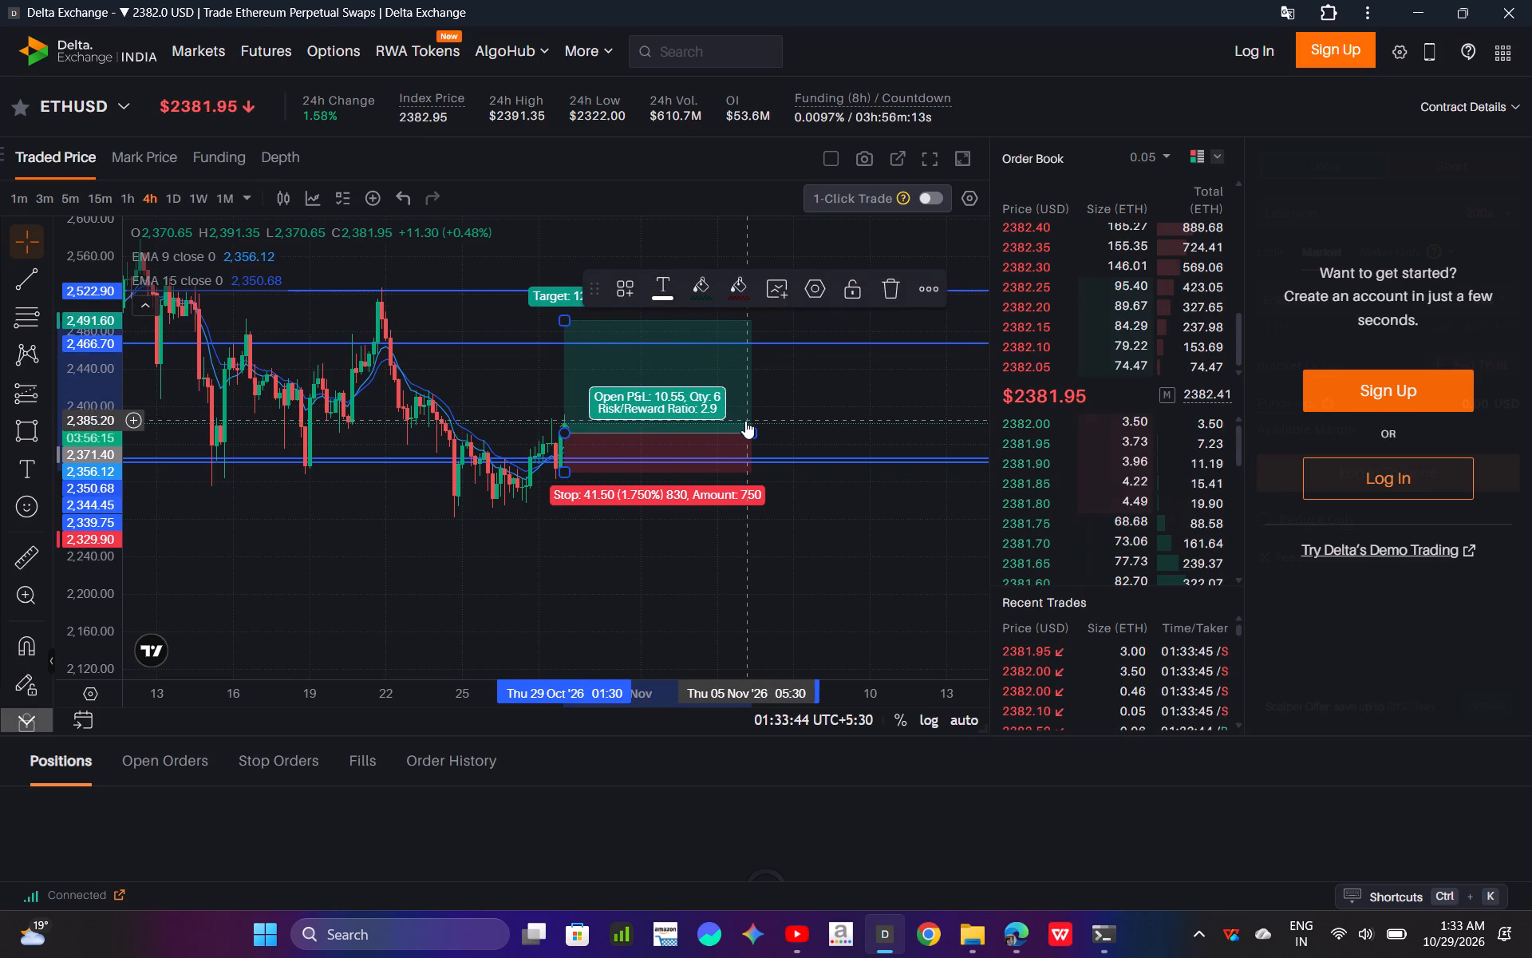
Shorten the long position box so it ends at about 1 Nov.
{"action": "left_click_drag", "start_coordinate": [753, 436], "coordinate": [637, 440]}
{"action": "left_click", "coordinate": [713, 437]}
Draw a descending trend line from about 2,587.75 on 7 Oct 05:30 along the falling October highs into early November.
{"action": "left_click_drag", "start_coordinate": [577, 687], "coordinate": [725, 697]}
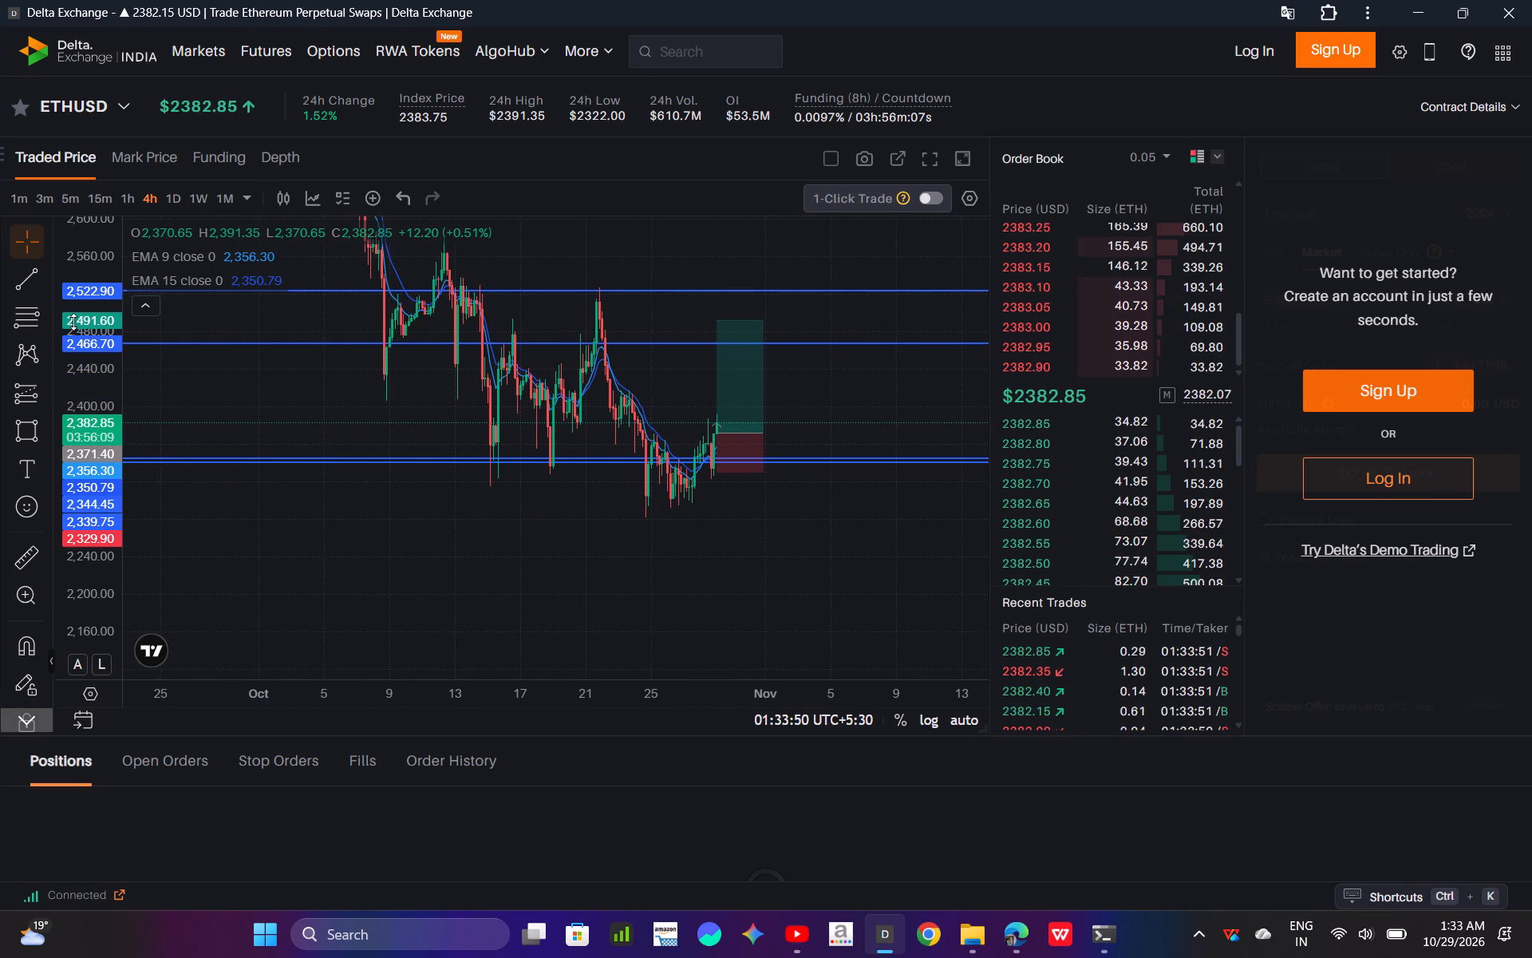
{"action": "left_click_drag", "start_coordinate": [73, 322], "coordinate": [106, 486]}
{"action": "left_click", "coordinate": [25, 289]}
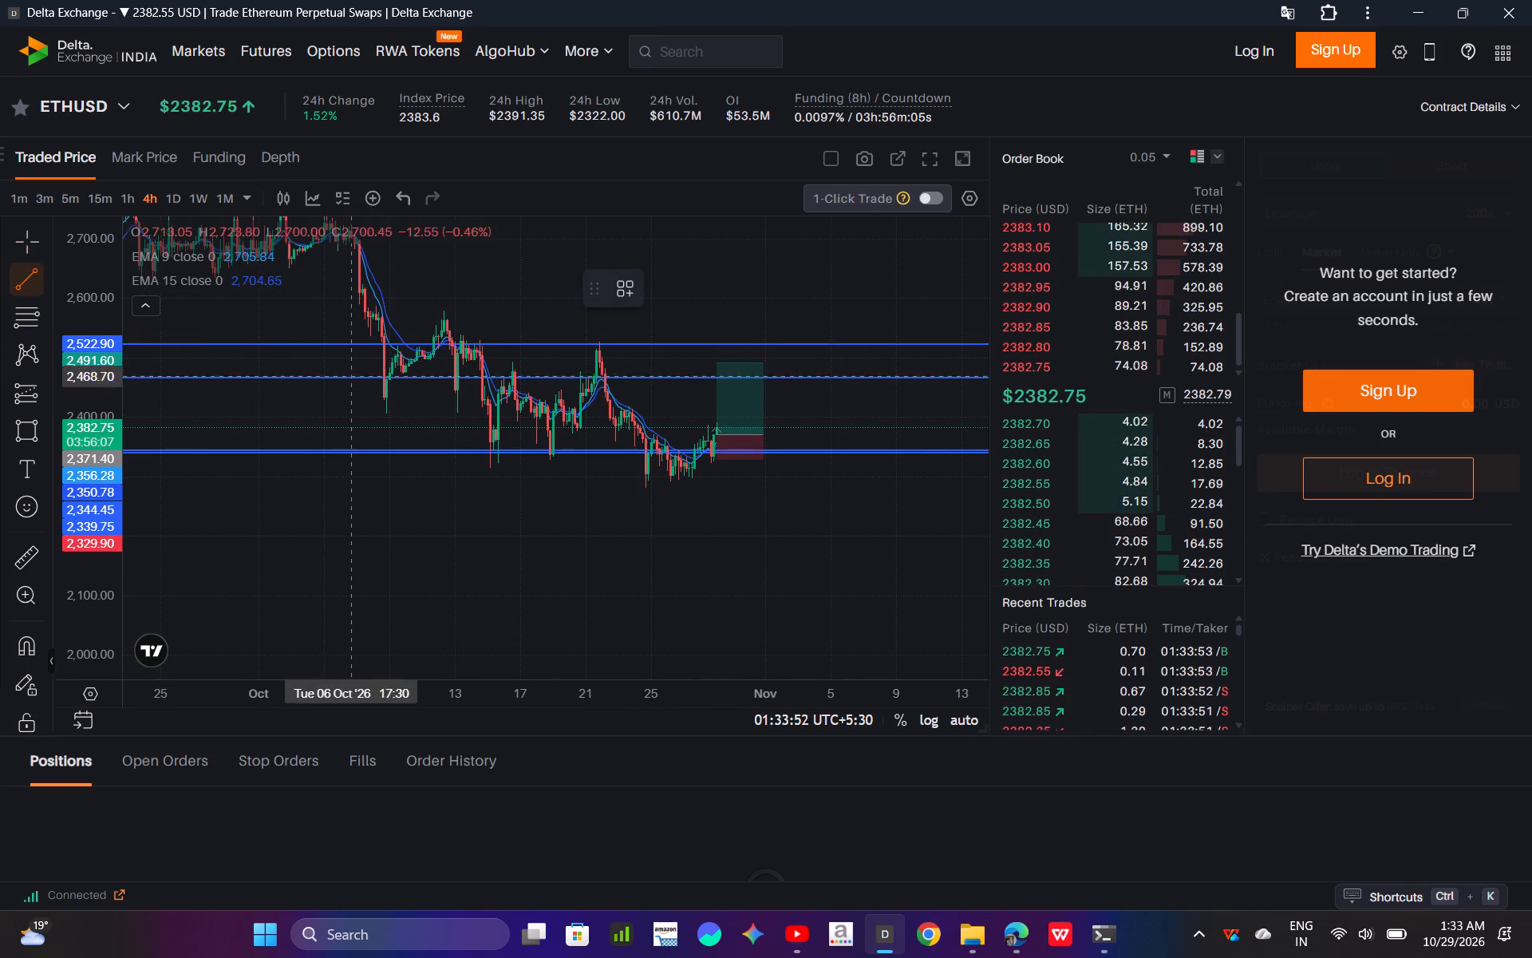
{"action": "left_click_drag", "start_coordinate": [359, 306], "coordinate": [694, 358]}
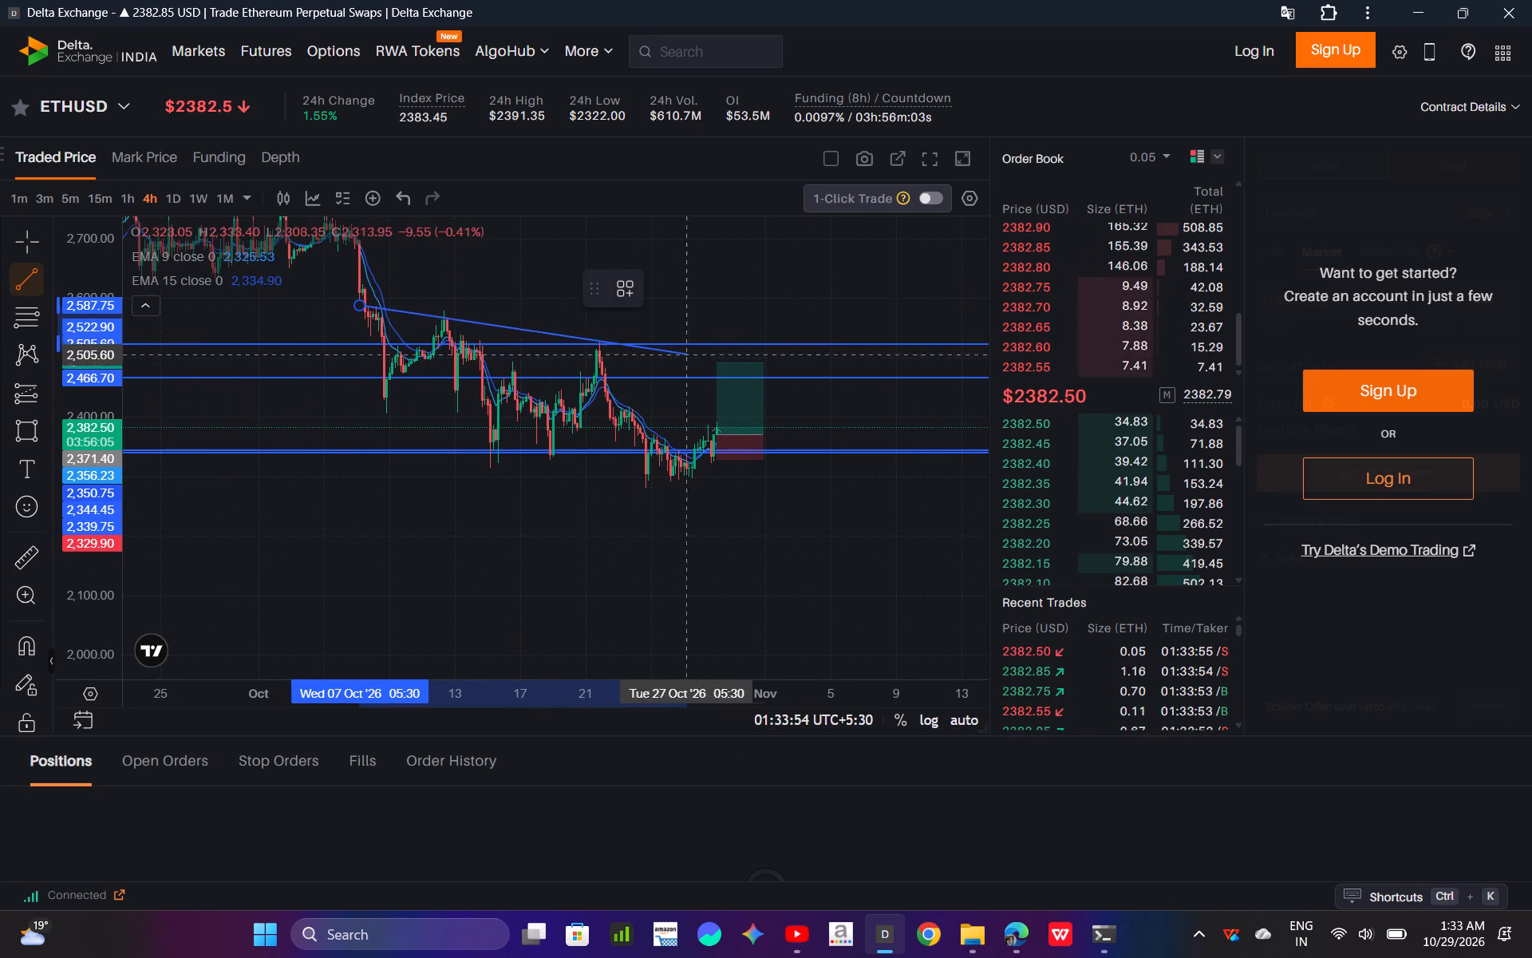
{"action": "left_click_drag", "start_coordinate": [694, 358], "coordinate": [780, 373]}
{"action": "left_click", "coordinate": [780, 373]}
{"action": "left_click", "coordinate": [831, 392]}
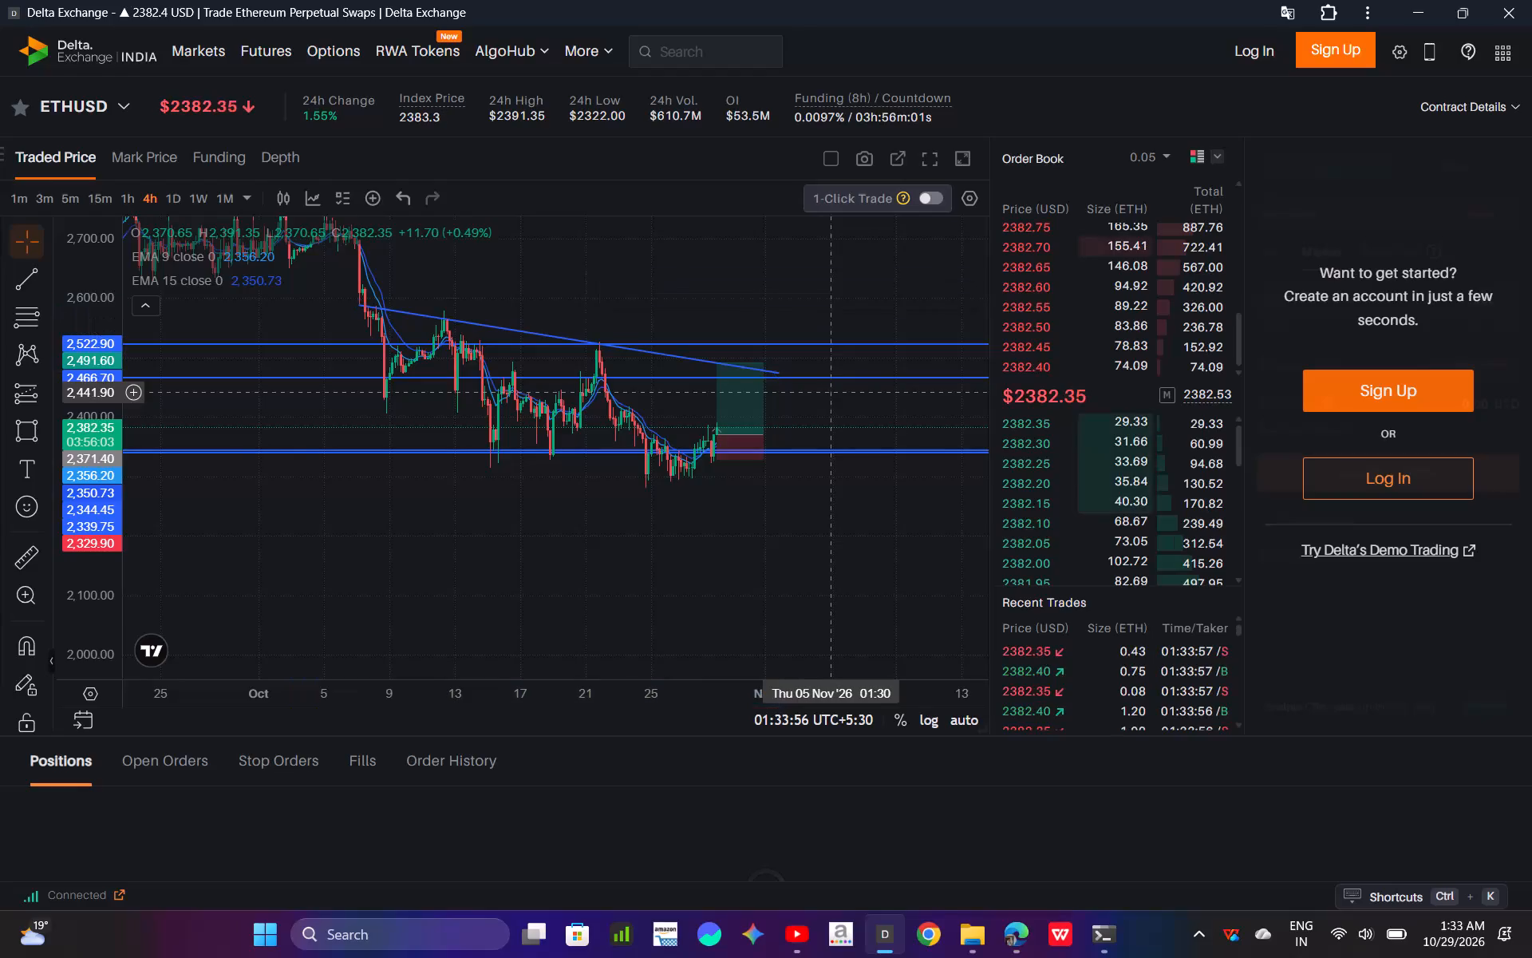
Draw a descending trend line under the October lows from about 2,413.40 on 7 Oct 21:30 to 2,247.45 on 31 Oct 21:30.
{"action": "left_click_drag", "start_coordinate": [831, 392], "coordinate": [764, 411]}
{"action": "left_click", "coordinate": [32, 295]}
{"action": "left_click", "coordinate": [32, 282]}
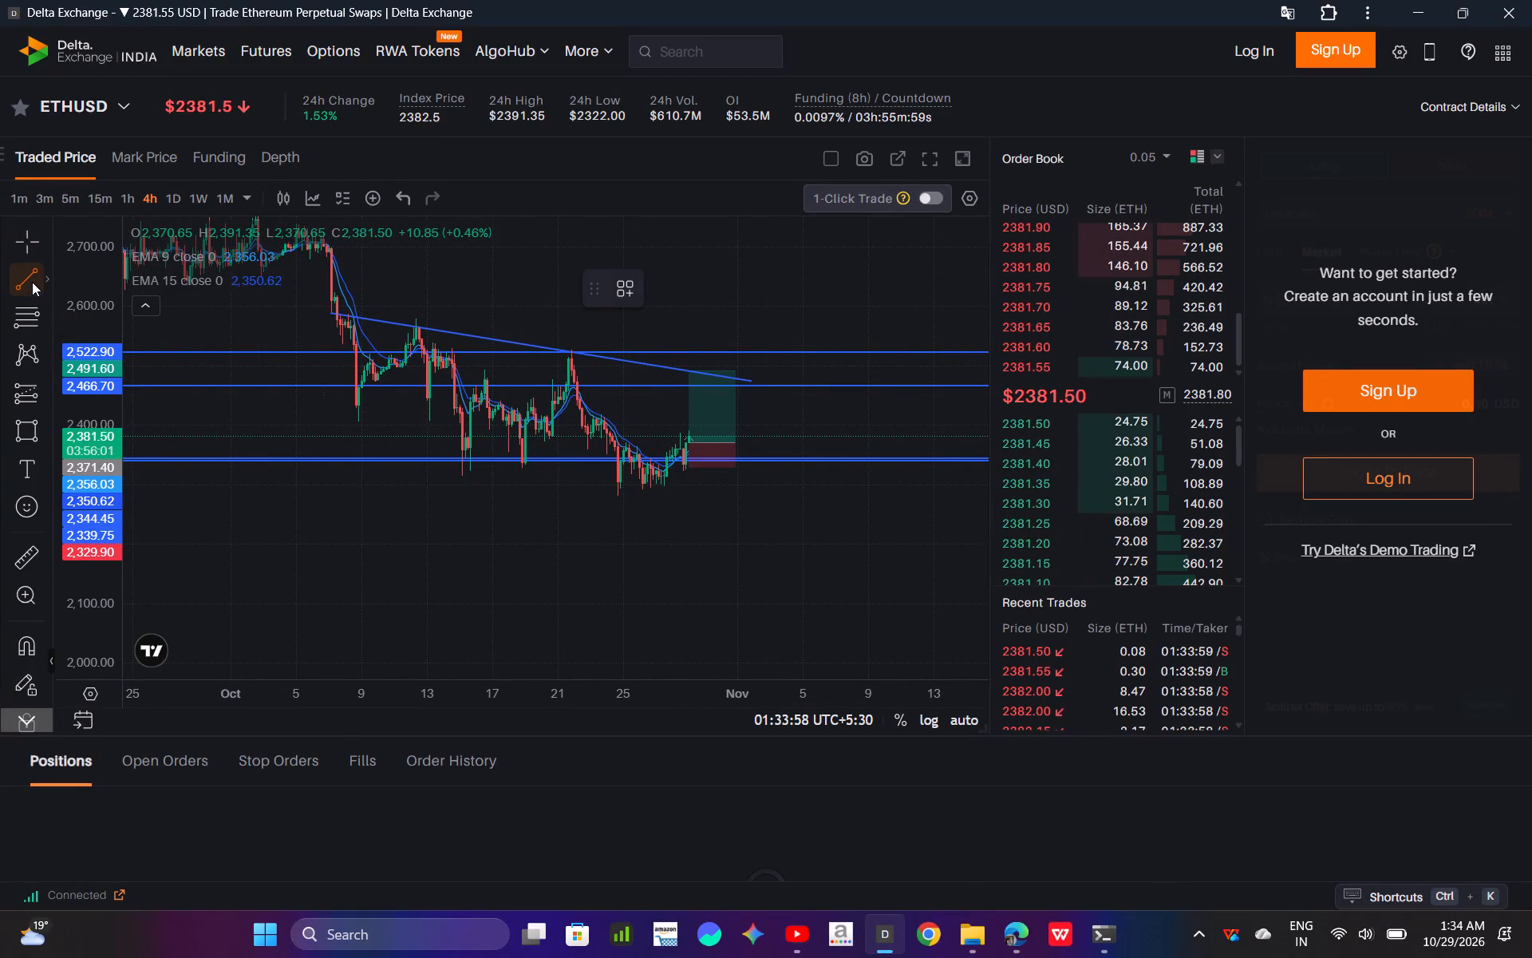
{"action": "left_click", "coordinate": [146, 271]}
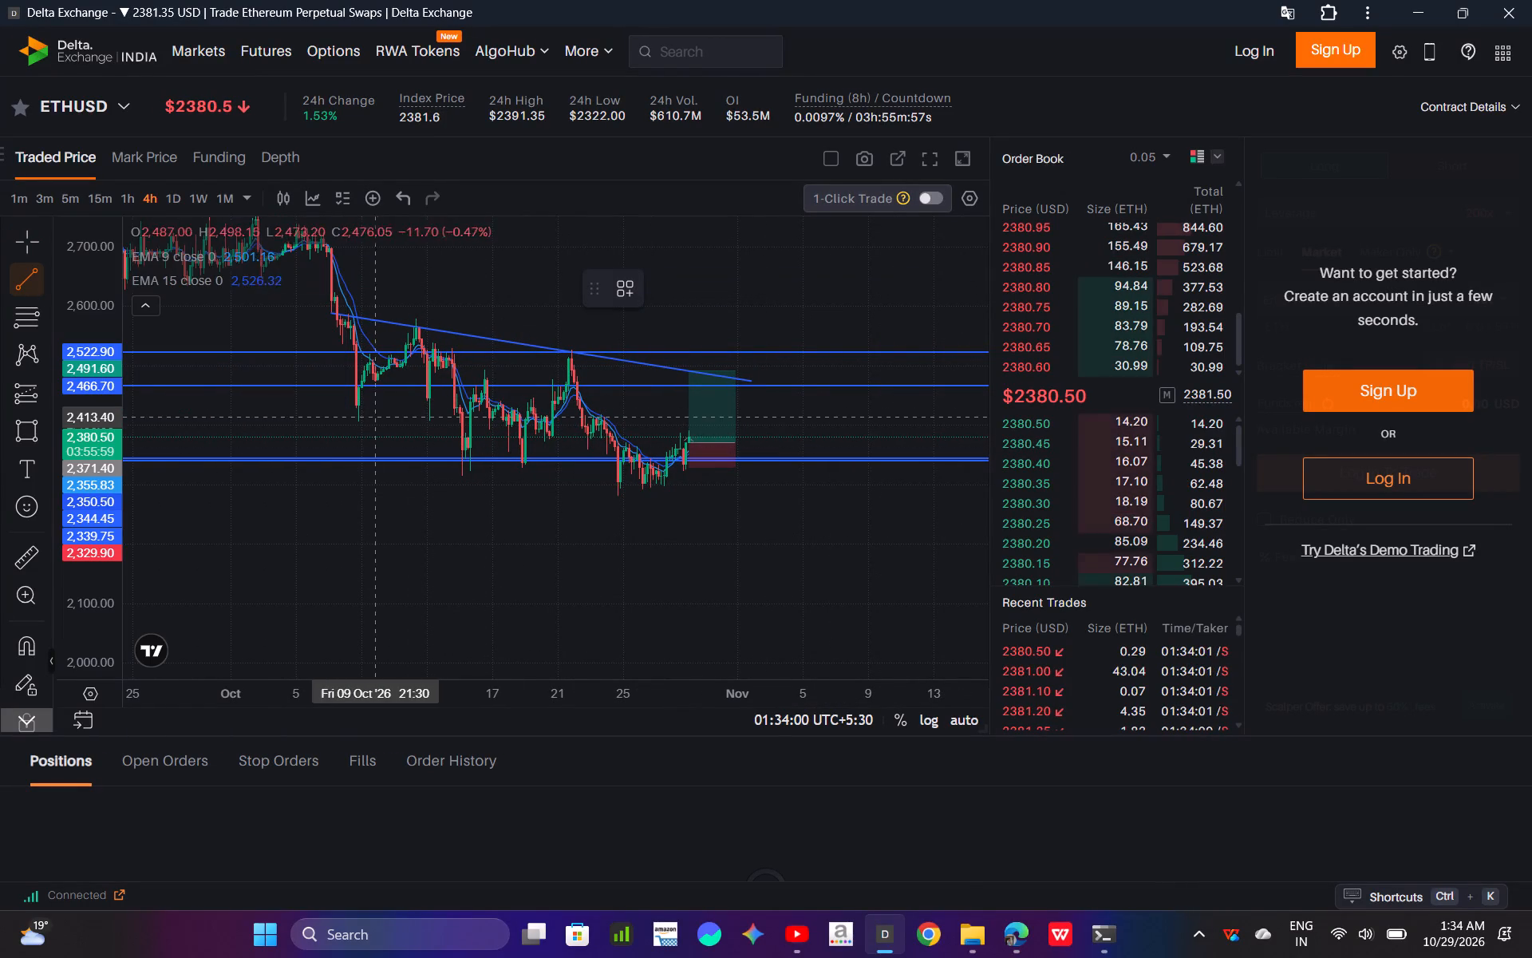
{"action": "left_click_drag", "start_coordinate": [344, 417], "coordinate": [733, 516]}
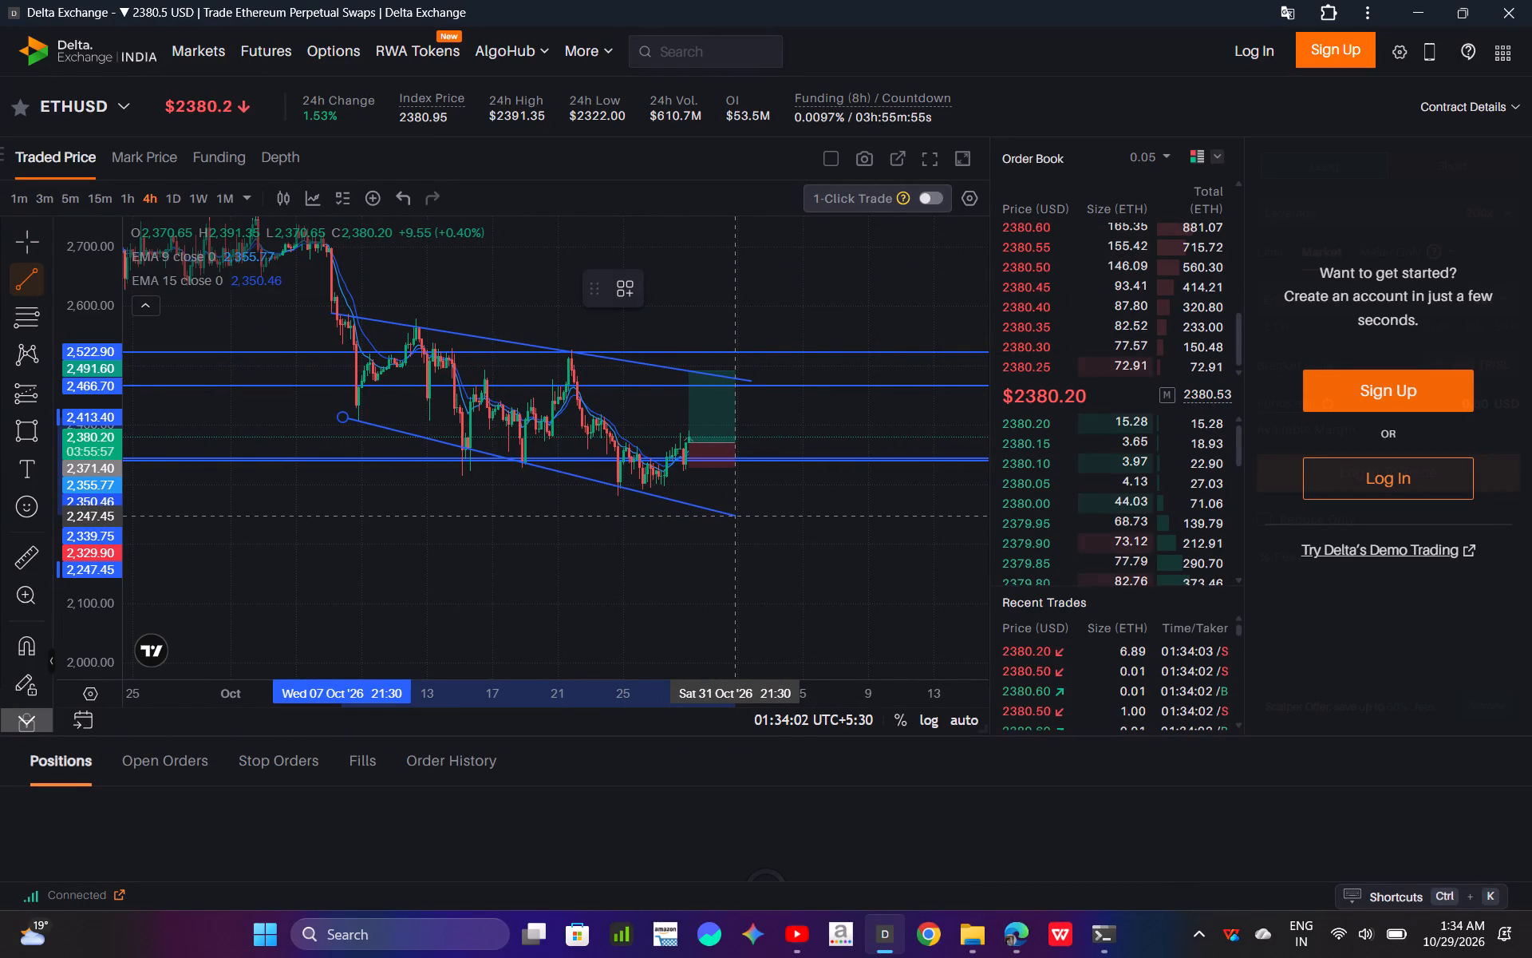
{"action": "left_click", "coordinate": [733, 516]}
{"action": "left_click", "coordinate": [837, 445]}
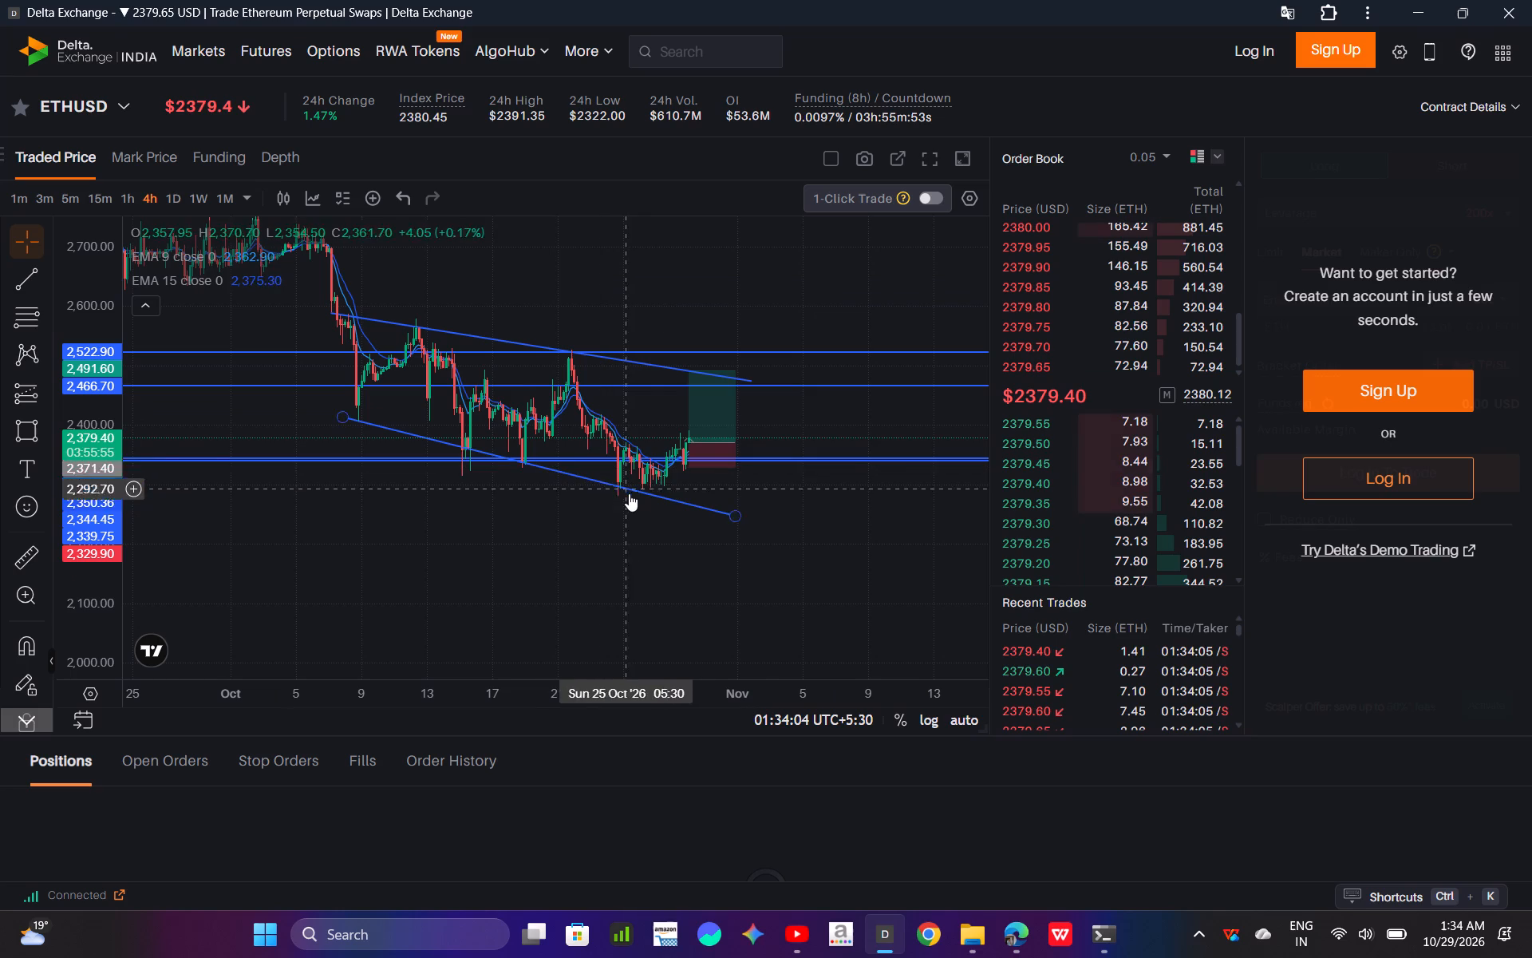
{"action": "left_click", "coordinate": [791, 428]}
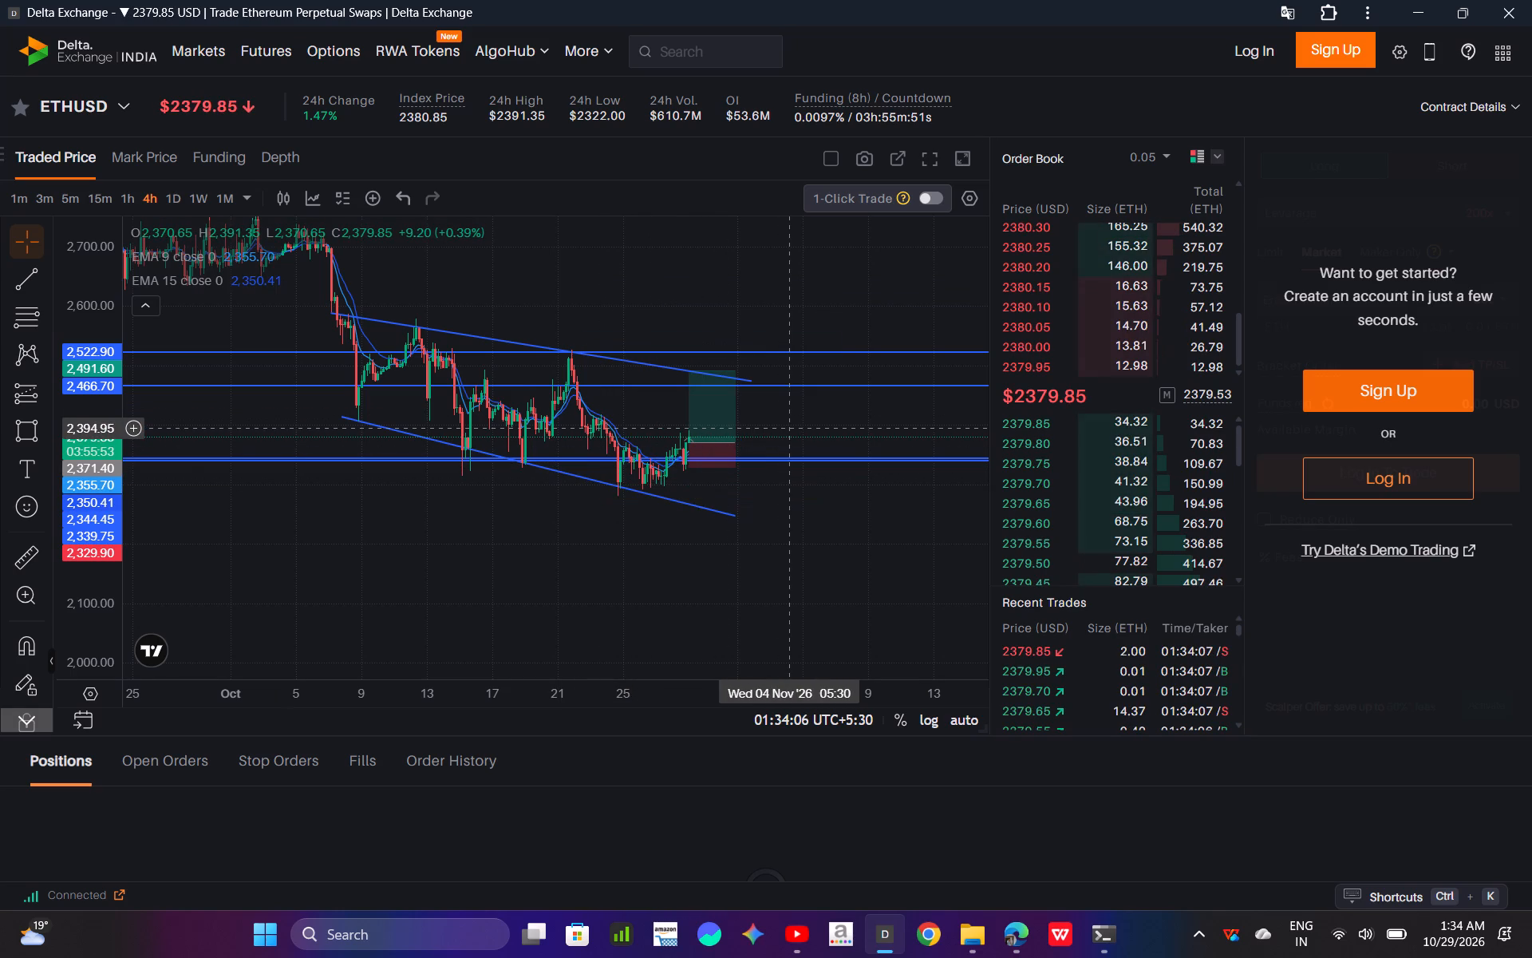
Examine the ETHUSD long setup on the 15m chart around the entry and stop zone.
{"action": "left_click", "coordinate": [136, 195]}
{"action": "left_click", "coordinate": [132, 196]}
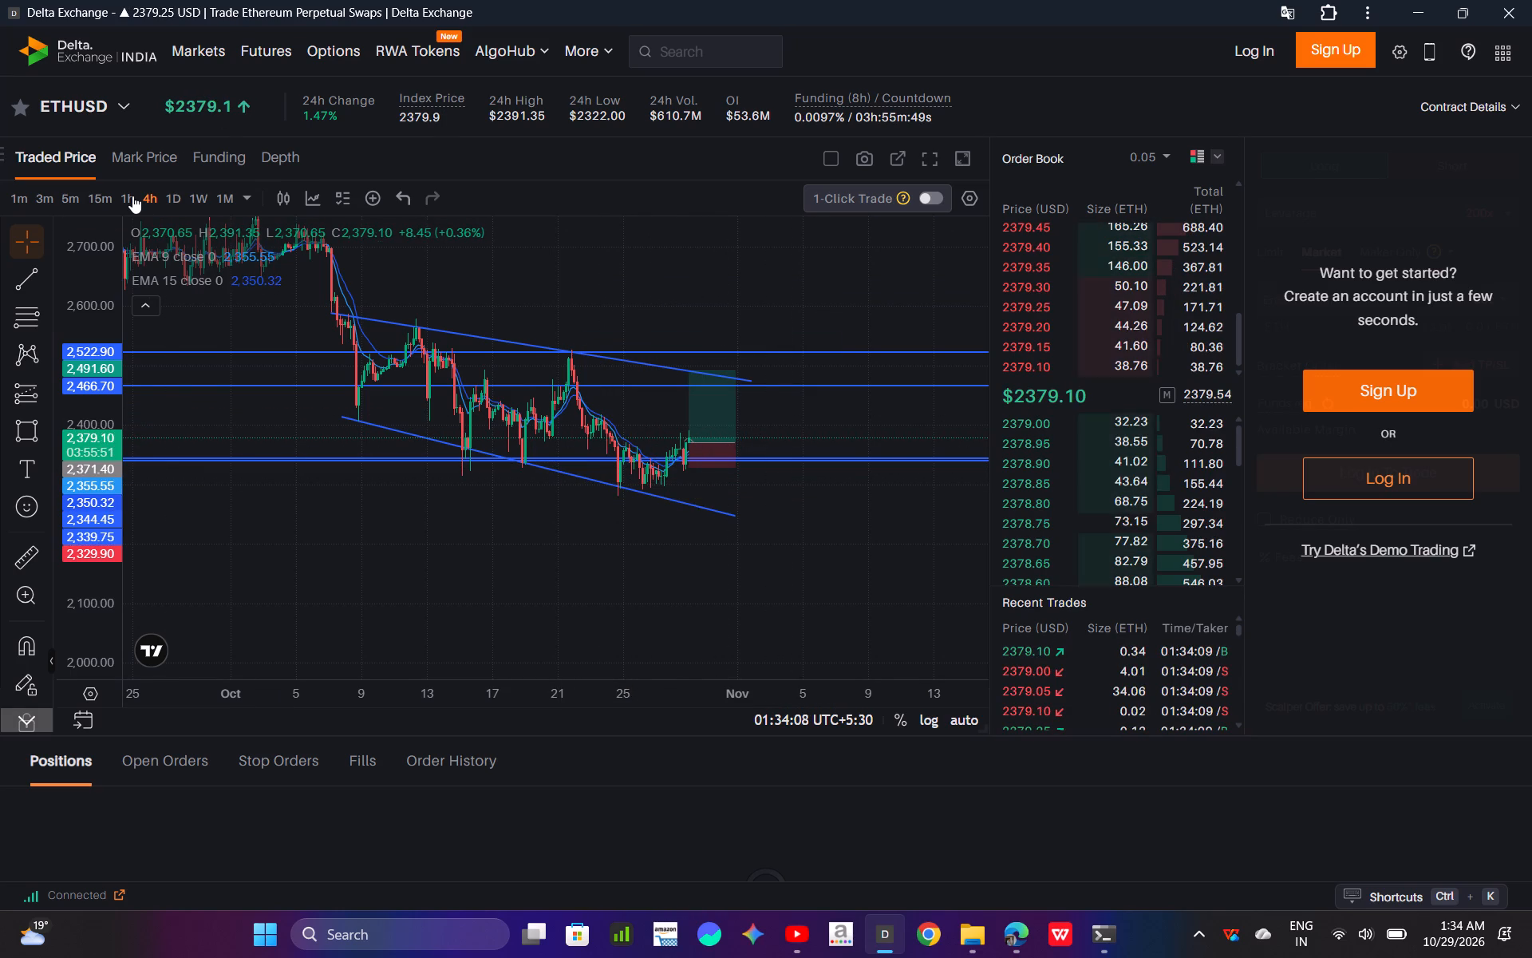
{"action": "left_click", "coordinate": [97, 206]}
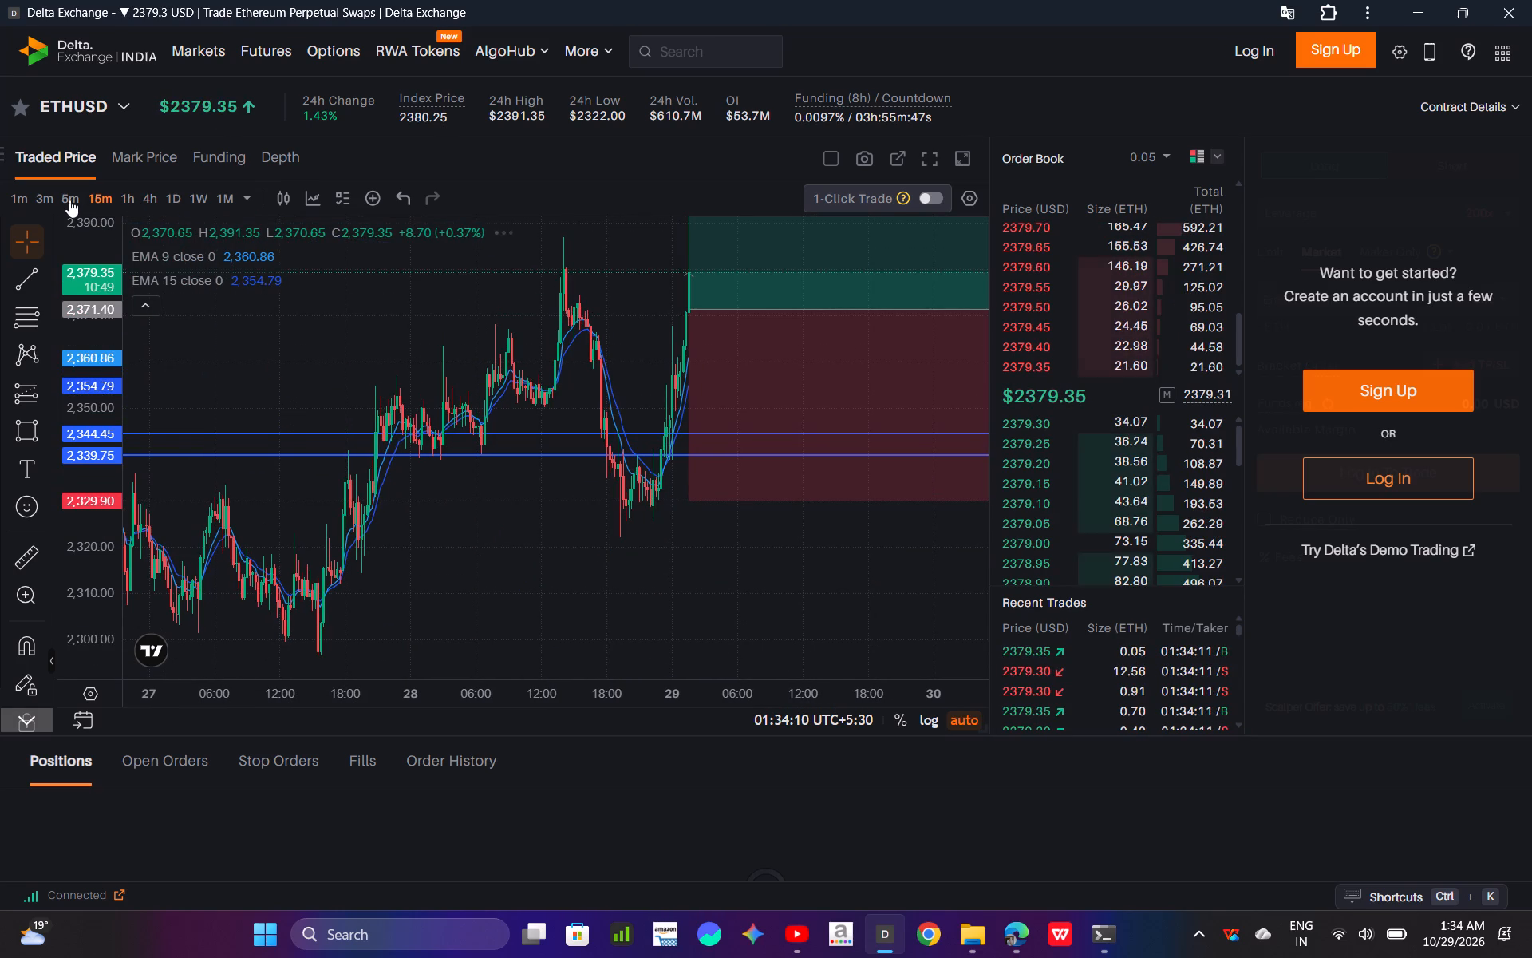
{"action": "left_click_drag", "start_coordinate": [97, 295], "coordinate": [89, 469]}
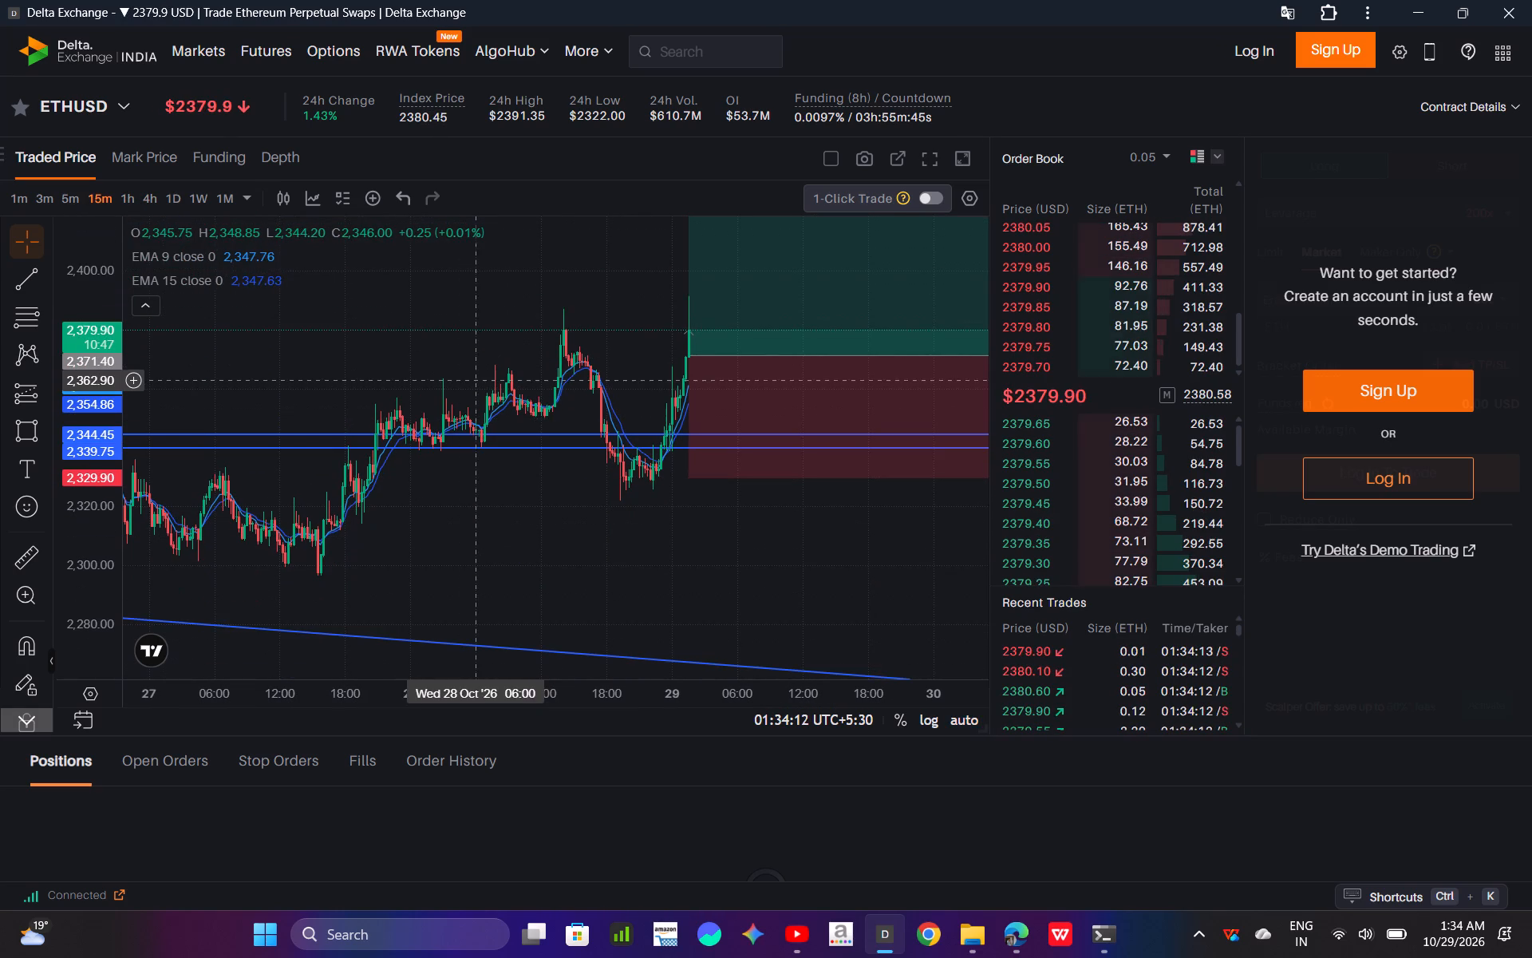
{"action": "left_click_drag", "start_coordinate": [476, 380], "coordinate": [210, 427]}
Search for "pa", open PAXGUSD and examine its latest price action on the 15m, 5m, 3m and 1m charts.
{"action": "left_click", "coordinate": [685, 49]}
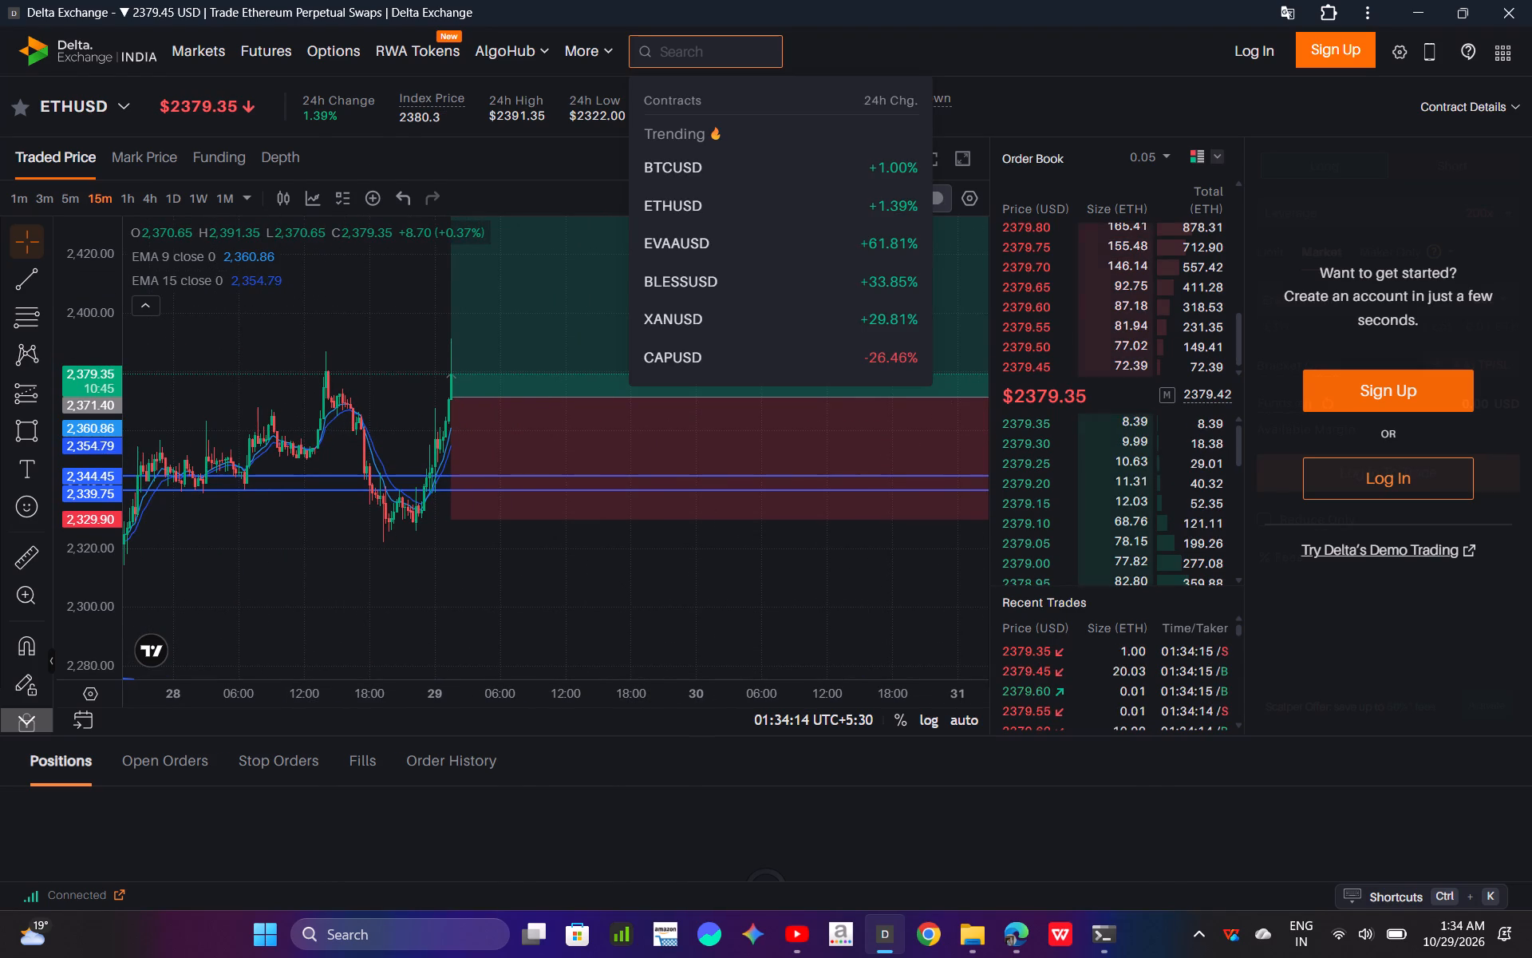
{"action": "type", "text": "pa"}
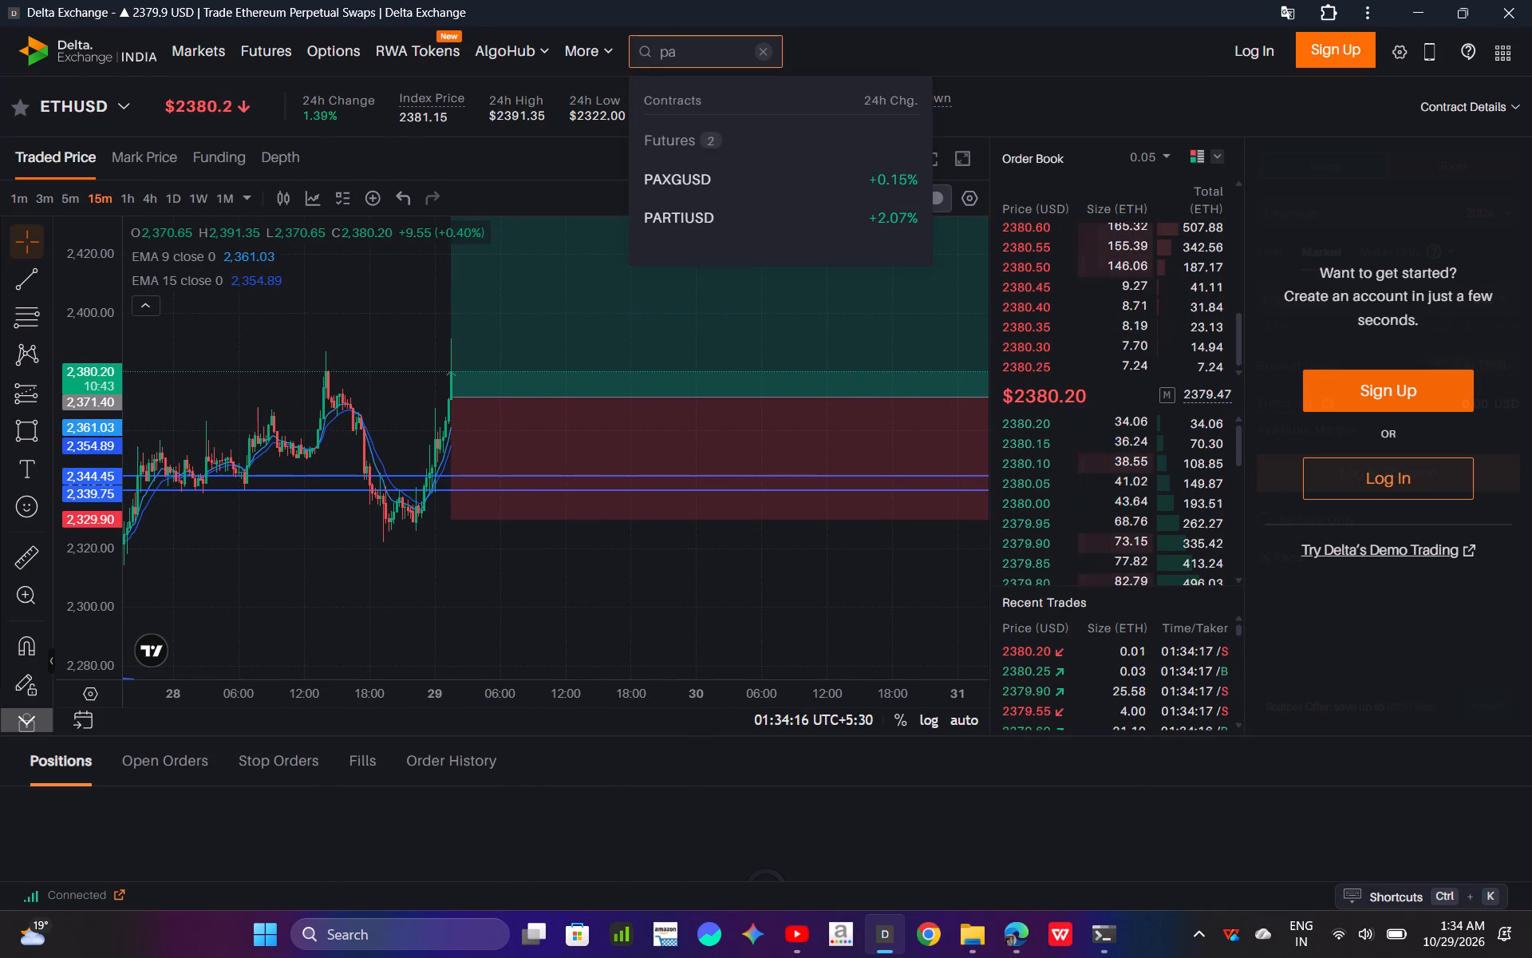
{"action": "left_click", "coordinate": [764, 170]}
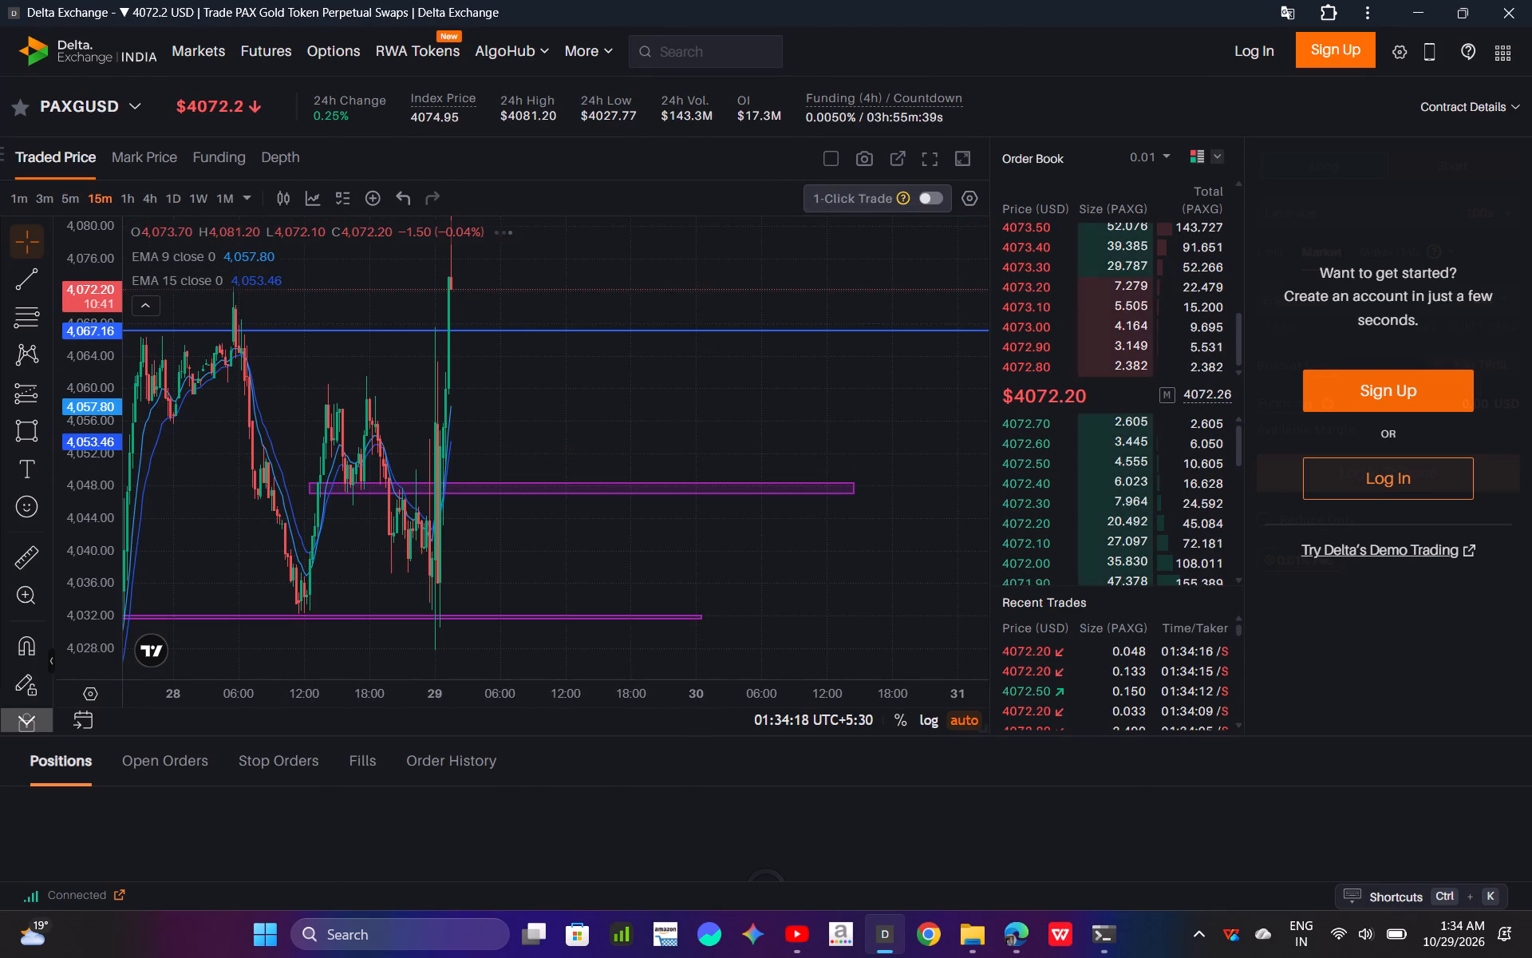
{"action": "left_click_drag", "start_coordinate": [103, 232], "coordinate": [124, 459]}
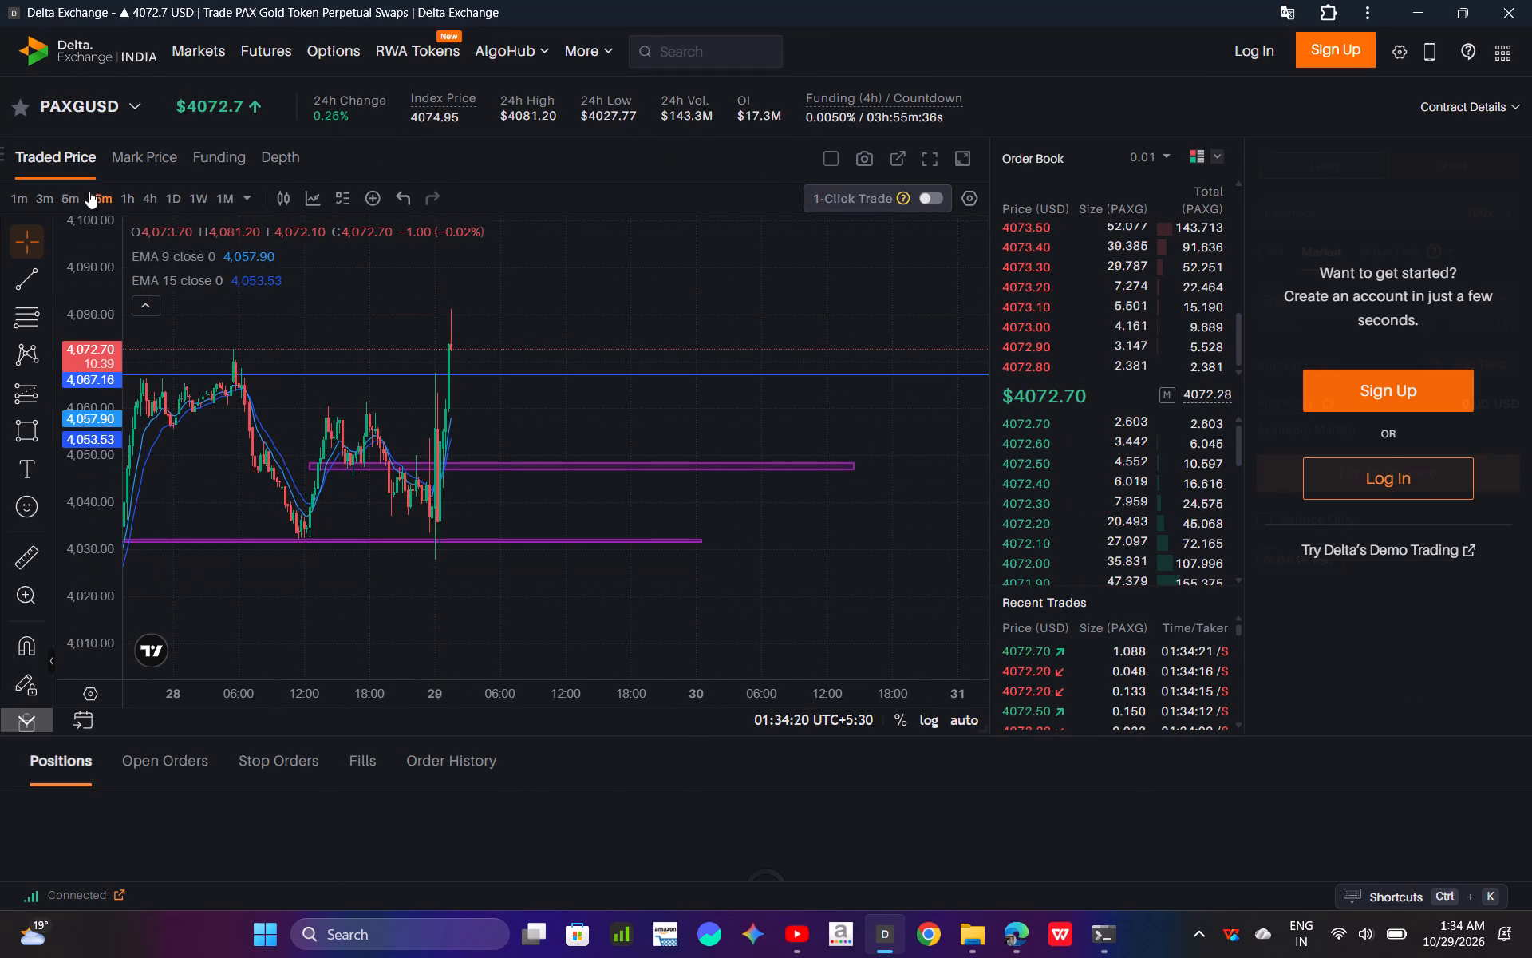
{"action": "left_click", "coordinate": [75, 195]}
{"action": "left_click", "coordinate": [46, 195]}
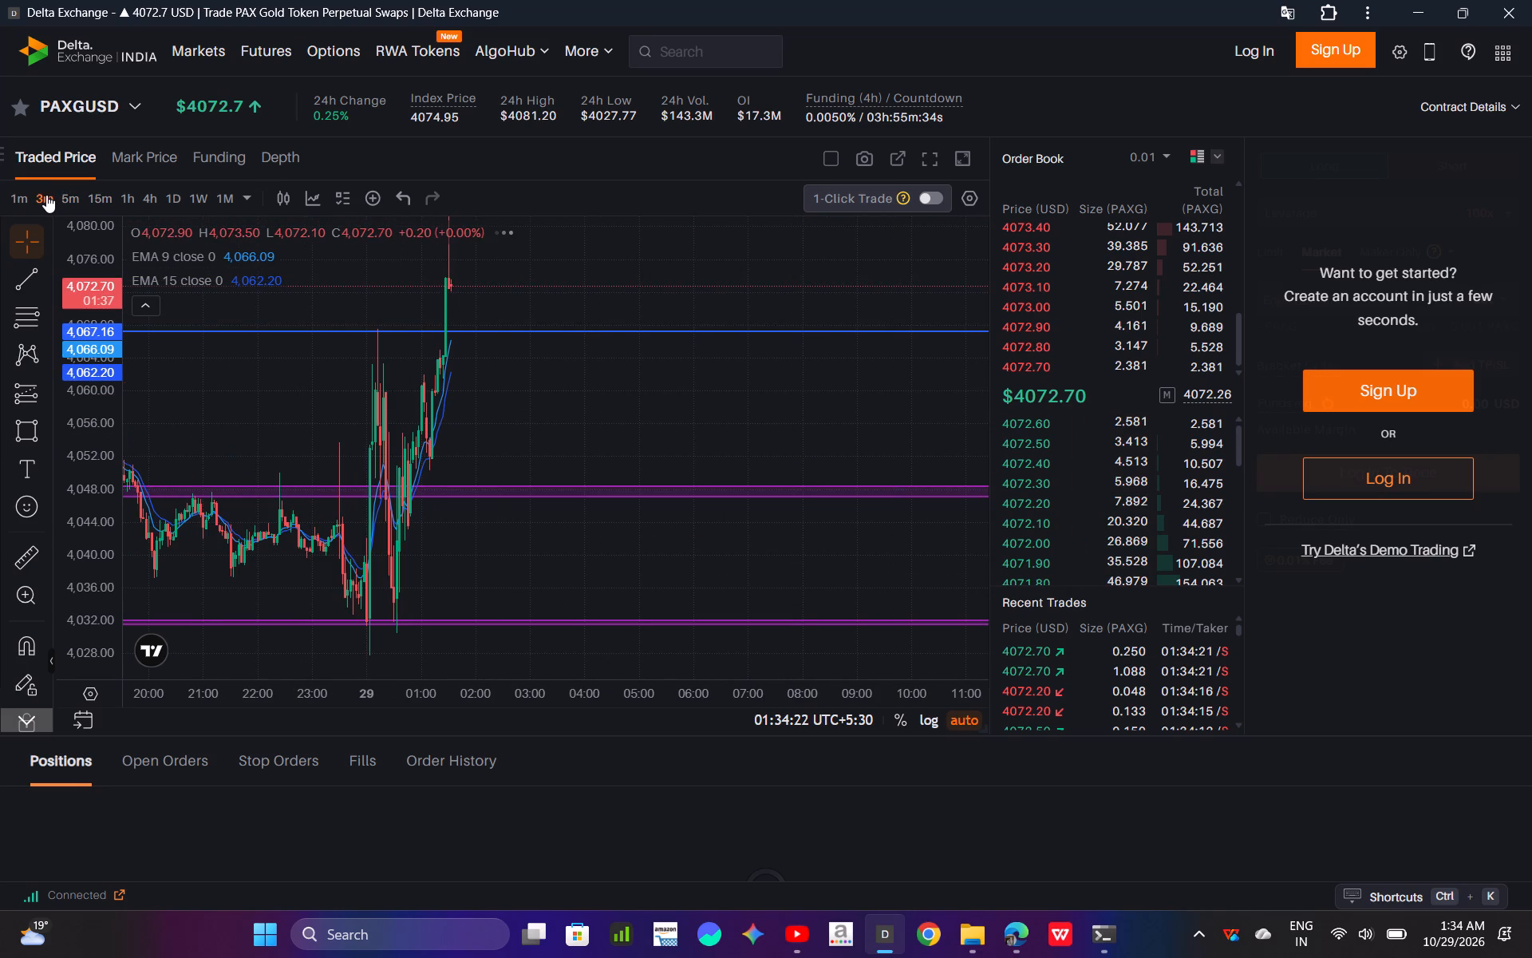
{"action": "left_click", "coordinate": [10, 197]}
{"action": "left_click", "coordinate": [79, 353]}
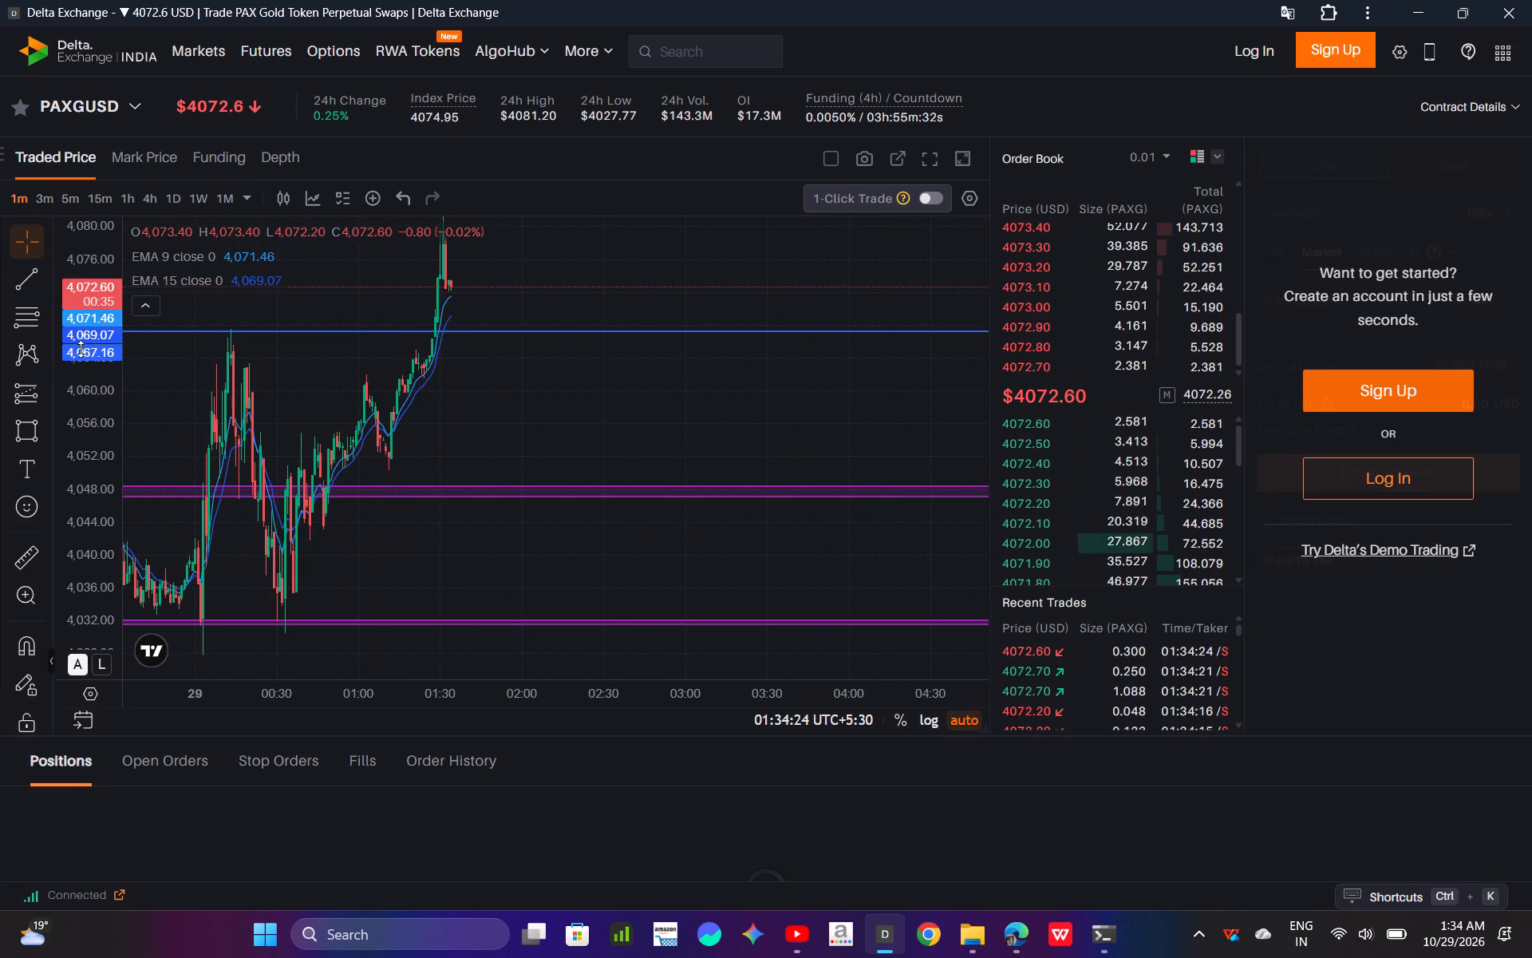
{"action": "left_click_drag", "start_coordinate": [353, 299], "coordinate": [353, 497]}
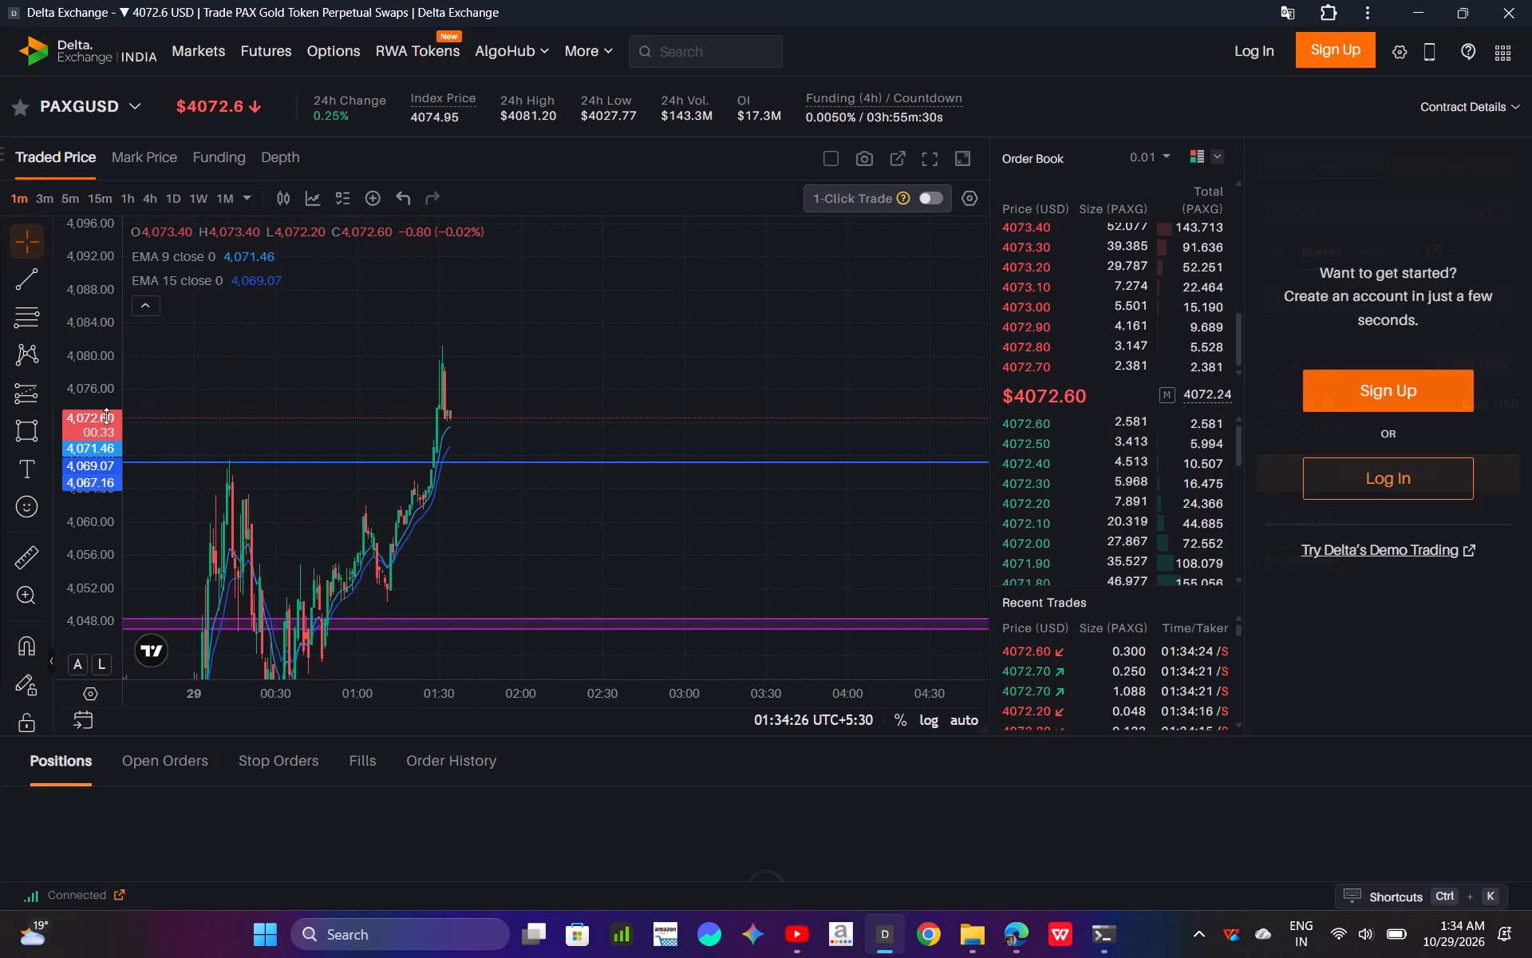
{"action": "left_click_drag", "start_coordinate": [106, 426], "coordinate": [108, 465]}
Switch back to ETHUSD and examine recent price action around the long entry on the 1m chart.
{"action": "left_click", "coordinate": [743, 55]}
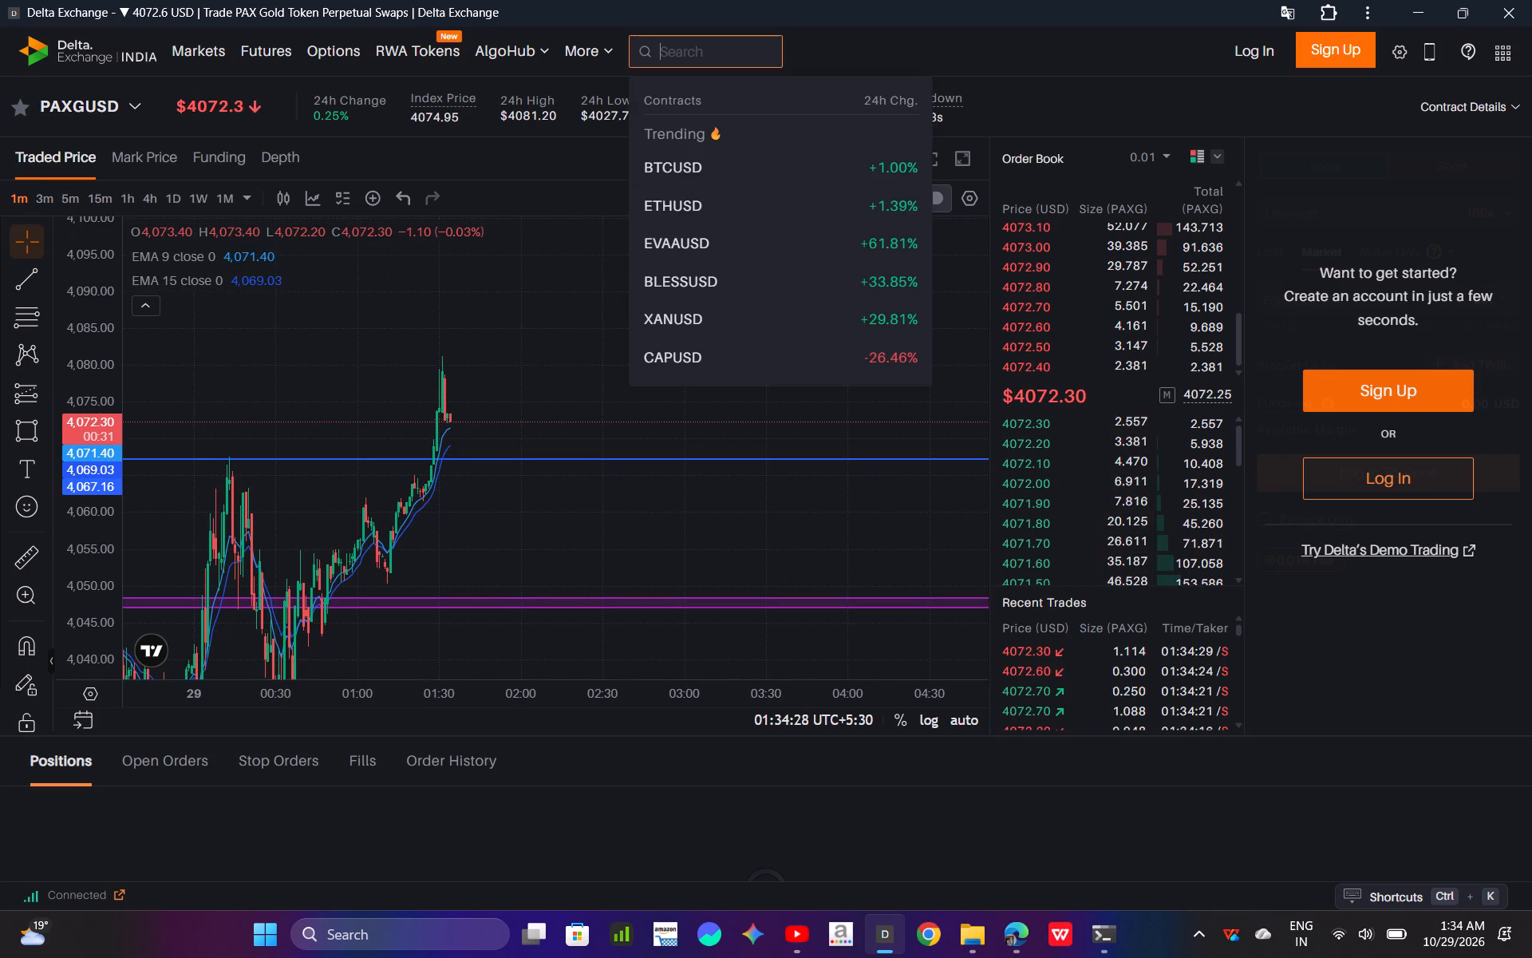
{"action": "left_click", "coordinate": [739, 192]}
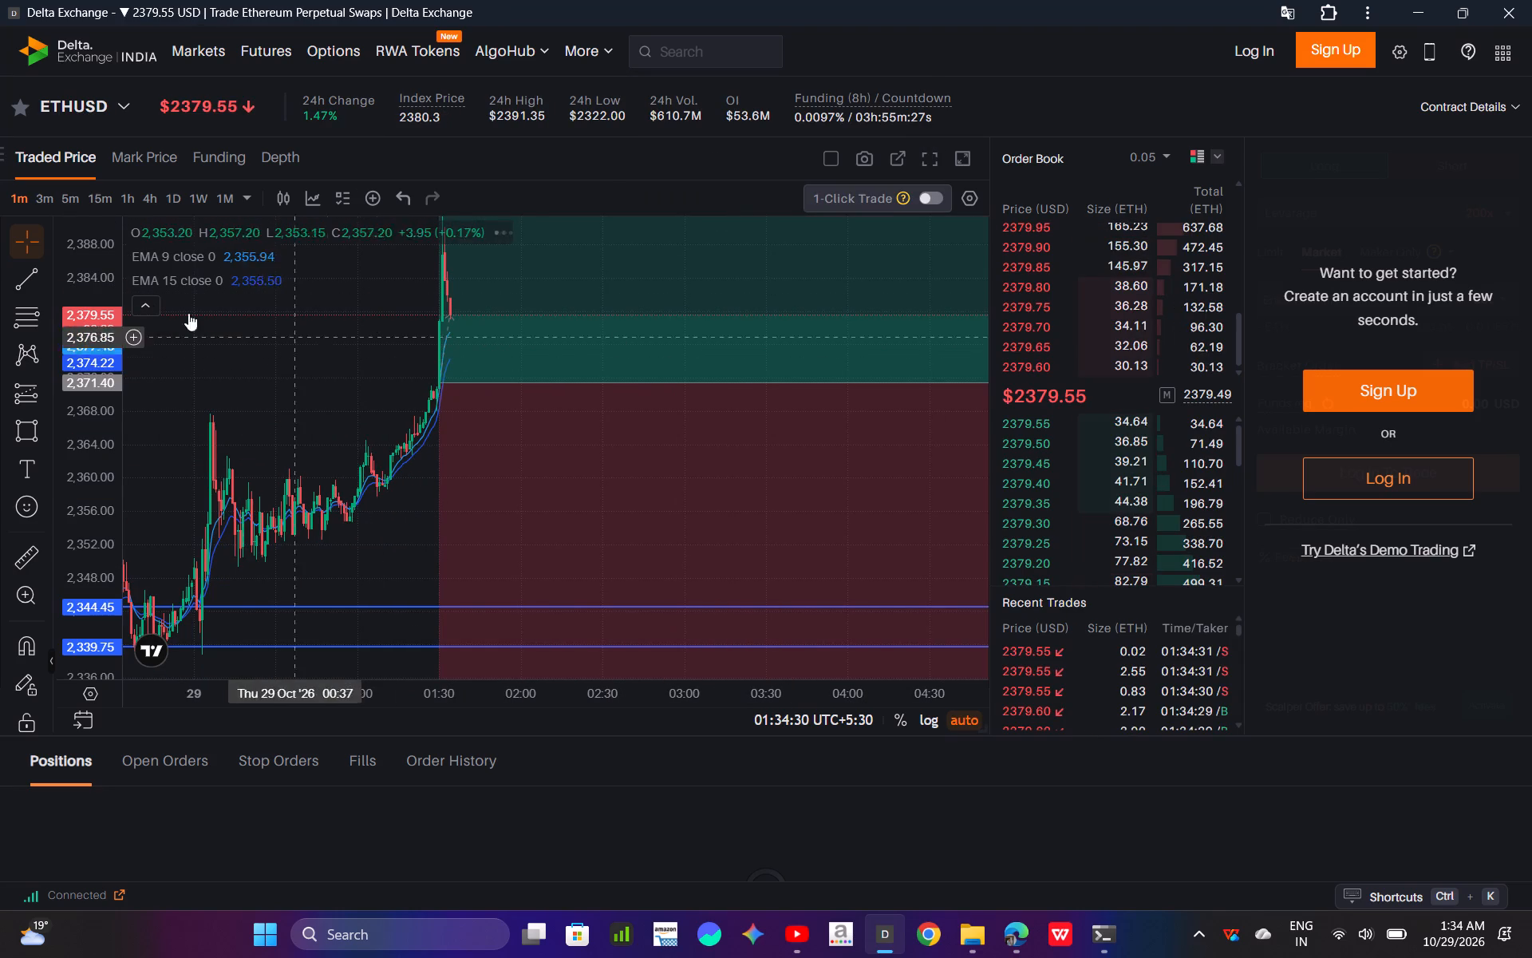
{"action": "left_click_drag", "start_coordinate": [83, 289], "coordinate": [71, 501]}
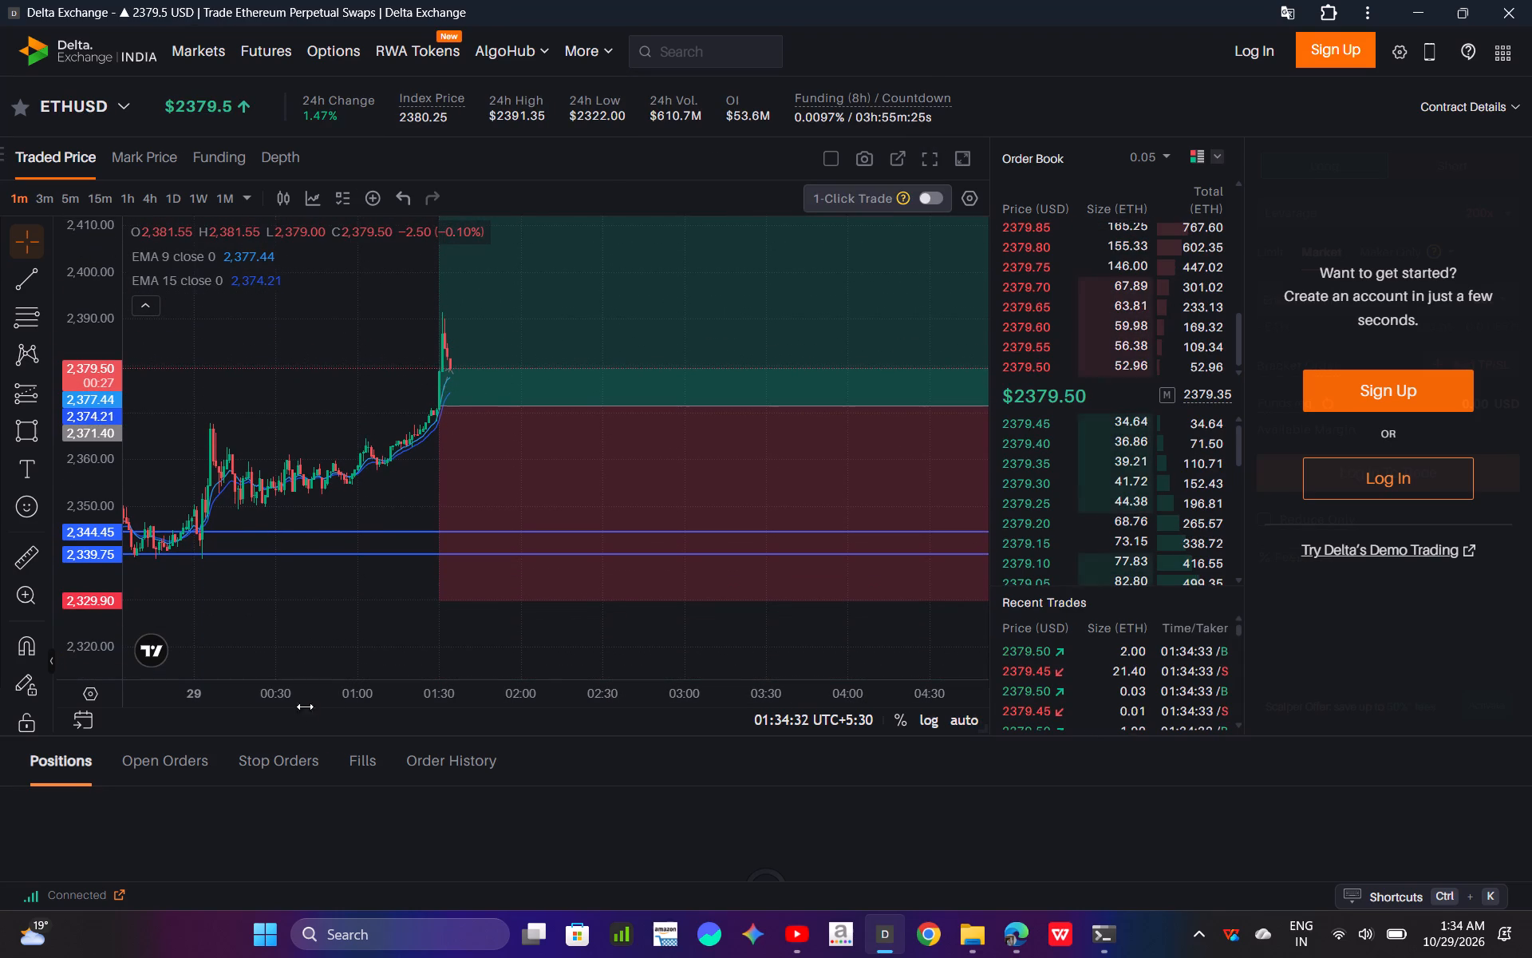
{"action": "left_click_drag", "start_coordinate": [307, 708], "coordinate": [519, 665]}
{"action": "left_click_drag", "start_coordinate": [519, 665], "coordinate": [543, 655]}
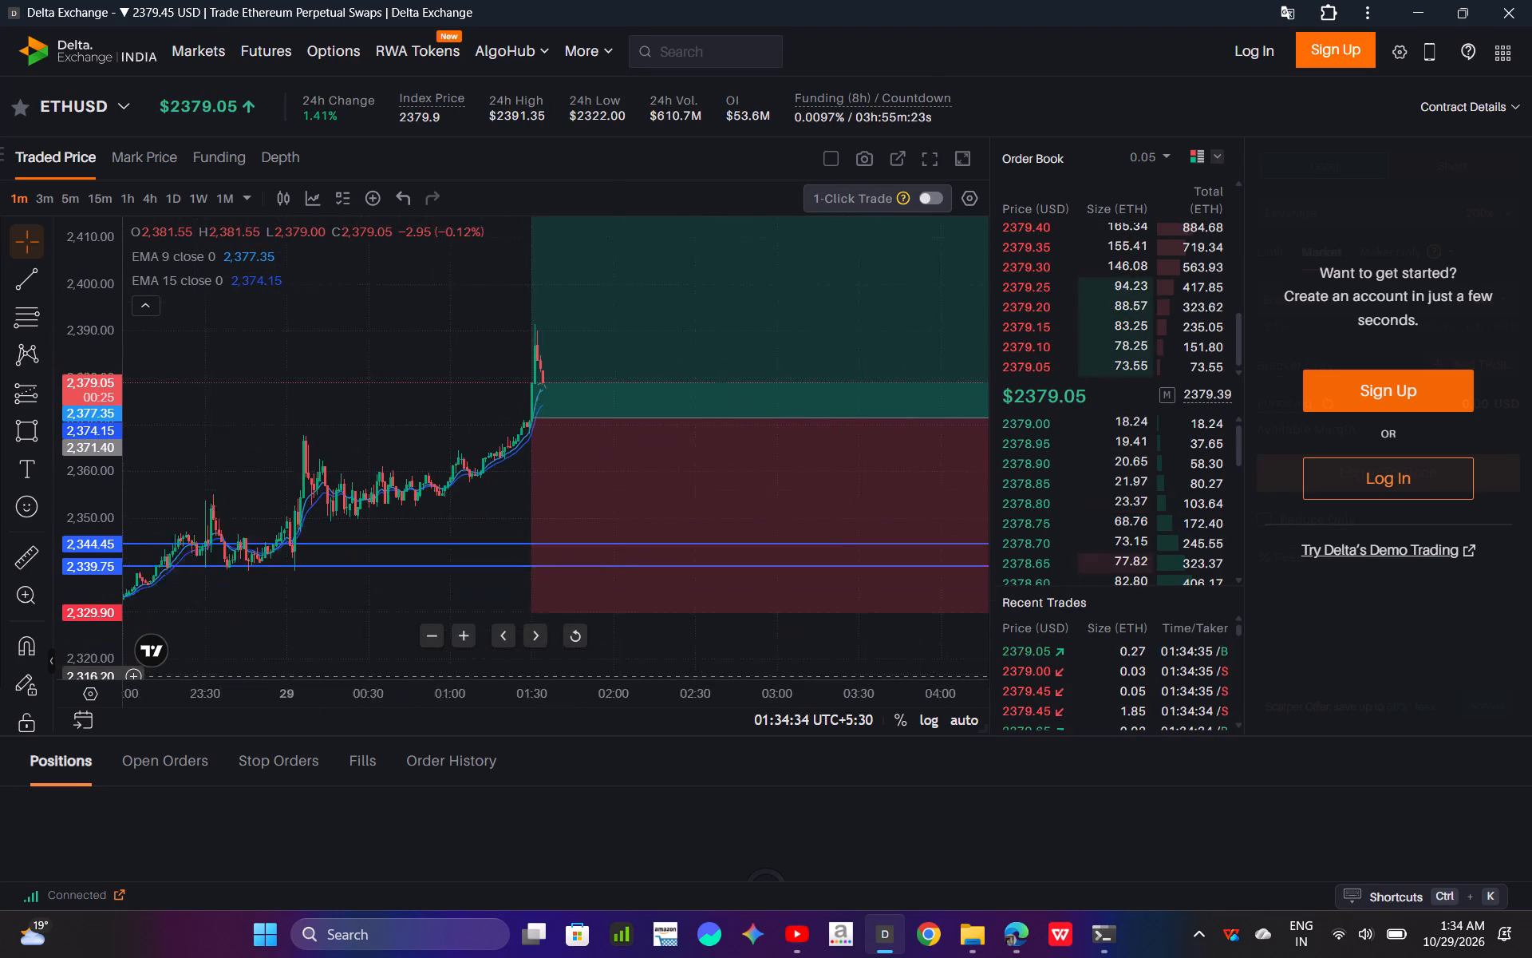
{"action": "left_click_drag", "start_coordinate": [543, 655], "coordinate": [455, 645]}
{"action": "left_click_drag", "start_coordinate": [429, 699], "coordinate": [807, 705]}
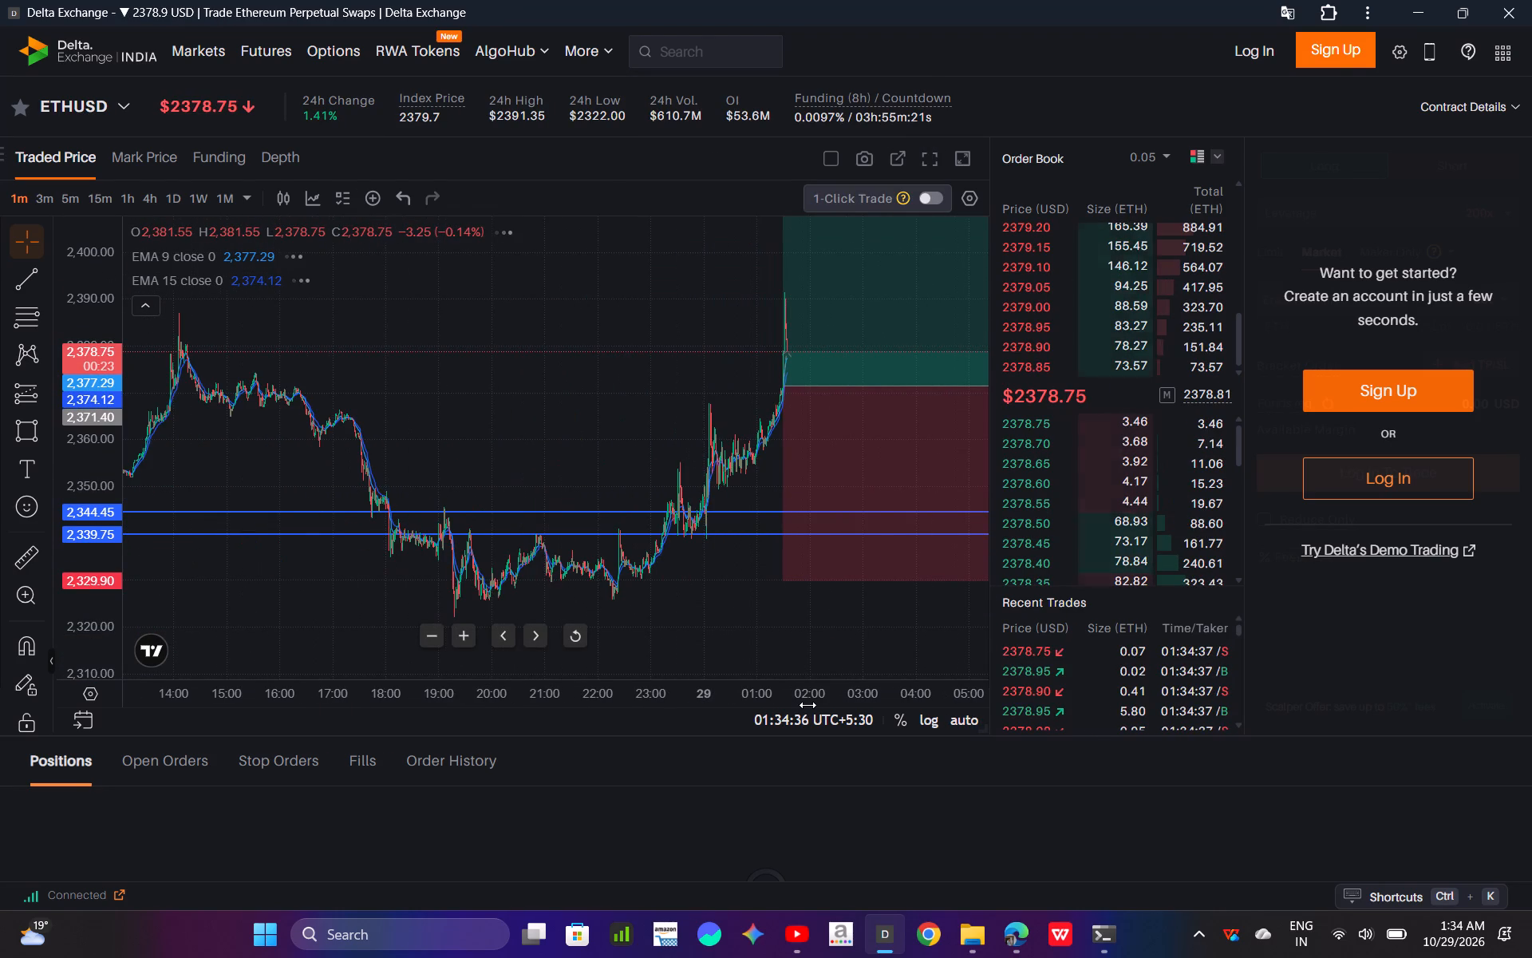
{"action": "left_click_drag", "start_coordinate": [807, 705], "coordinate": [511, 678]}
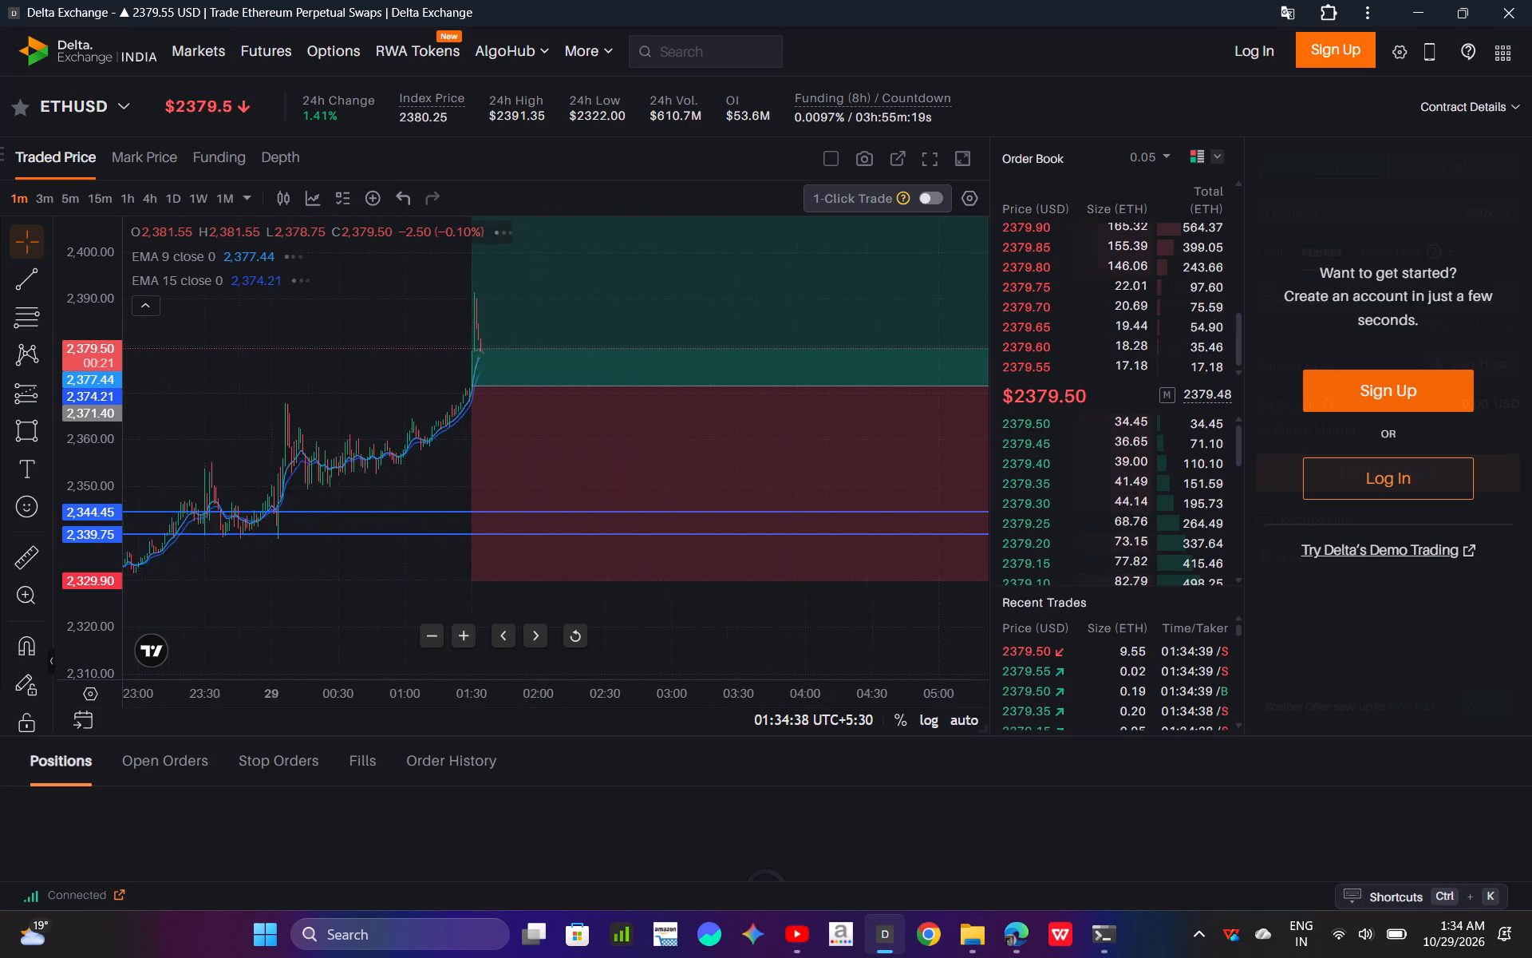
{"action": "left_click_drag", "start_coordinate": [511, 678], "coordinate": [398, 659]}
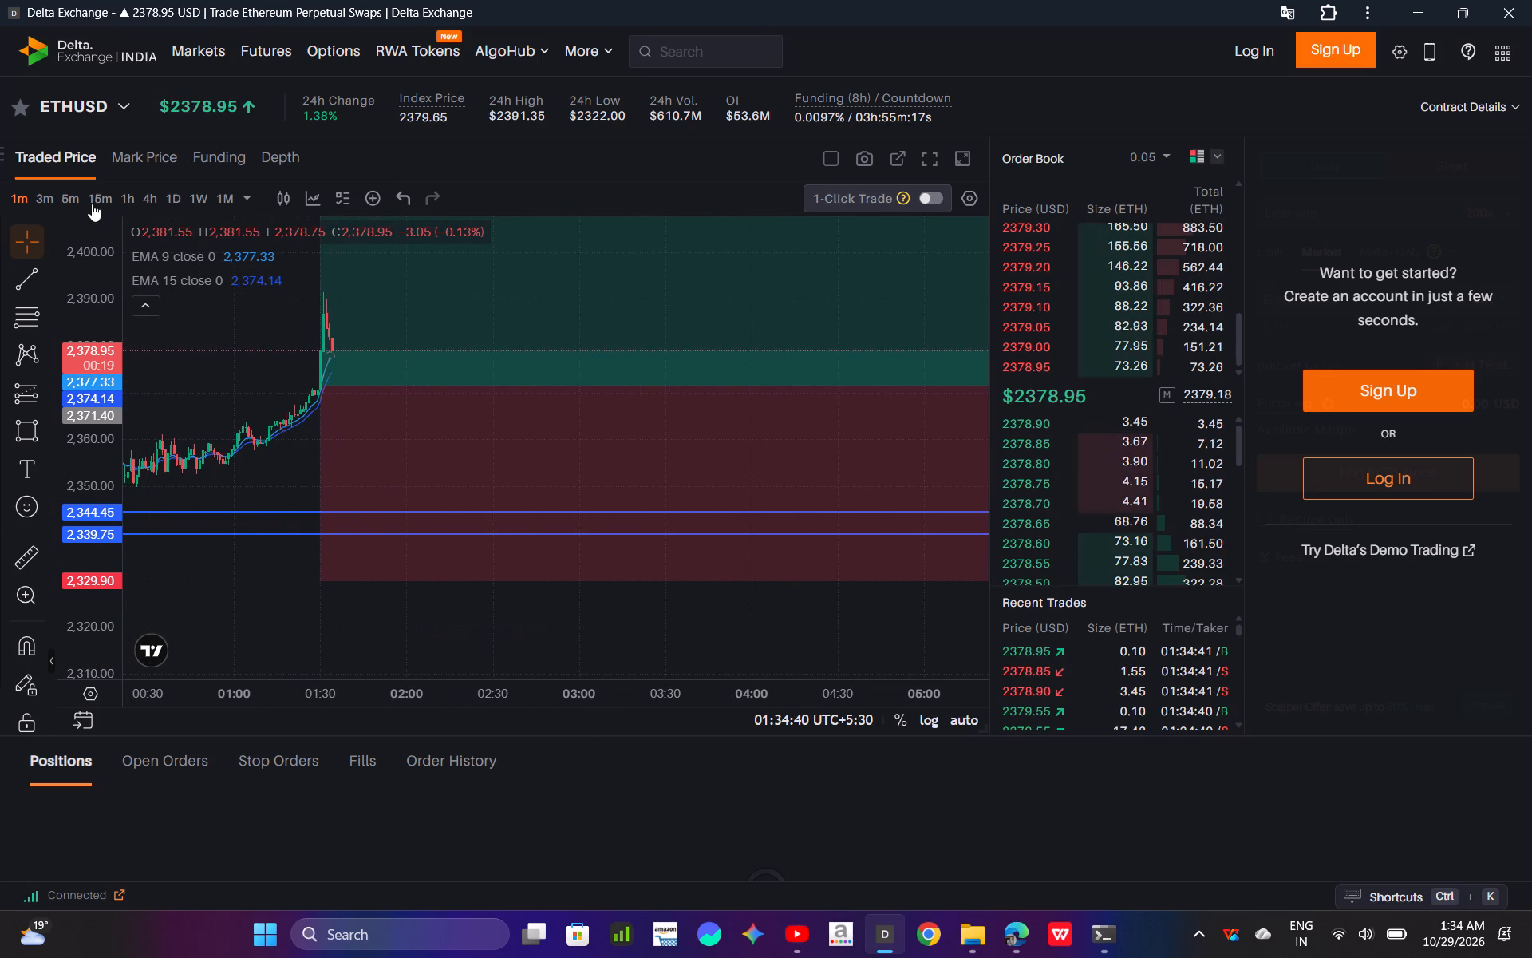
Examine ETHUSD around the long position on the 5m, 3m and 15m charts.
{"action": "left_click", "coordinate": [66, 192]}
{"action": "left_click_drag", "start_coordinate": [69, 329], "coordinate": [75, 445]}
{"action": "left_click", "coordinate": [46, 206]}
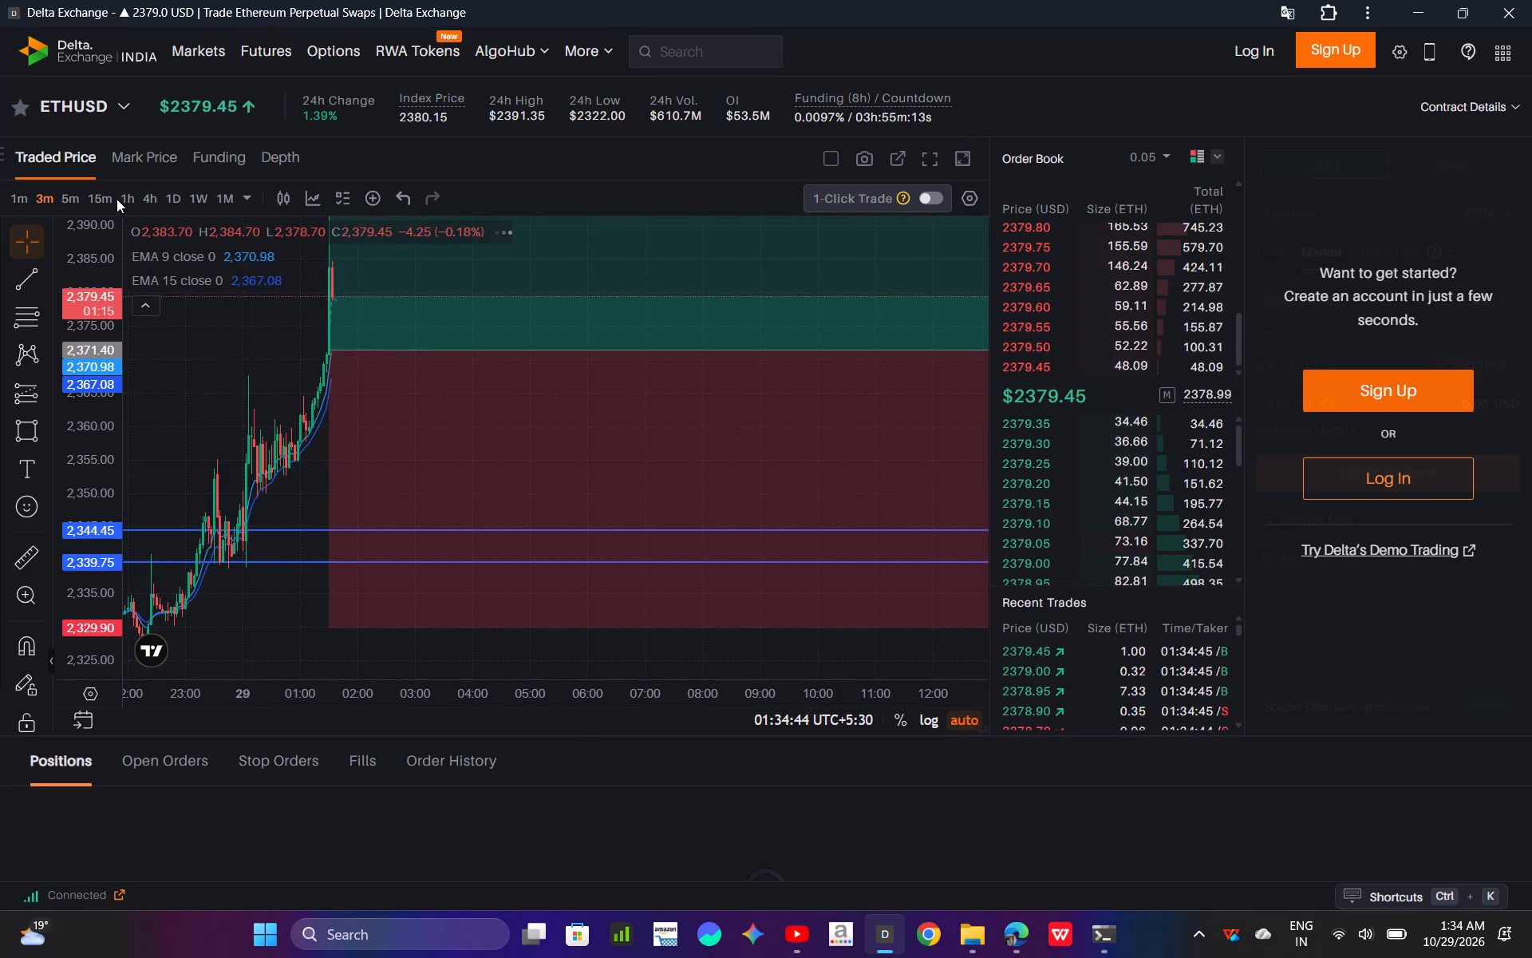
{"action": "left_click", "coordinate": [109, 199]}
{"action": "left_click_drag", "start_coordinate": [89, 293], "coordinate": [120, 571]}
{"action": "left_click_drag", "start_coordinate": [351, 703], "coordinate": [472, 707]}
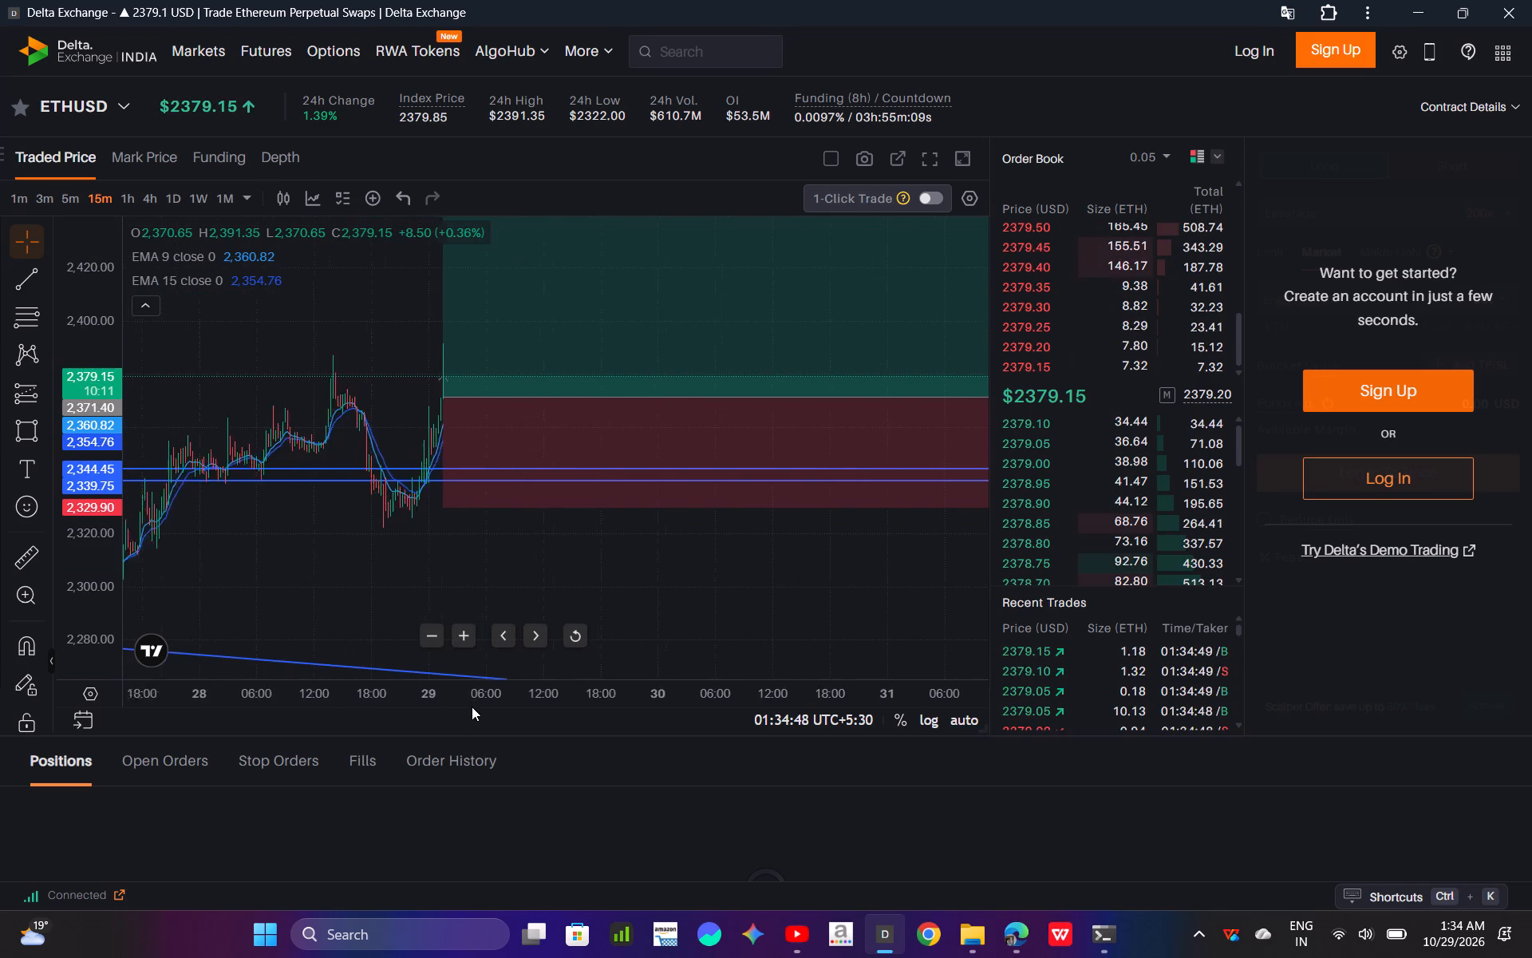
{"action": "left_click_drag", "start_coordinate": [472, 707], "coordinate": [423, 730]}
{"action": "left_click", "coordinate": [314, 204]}
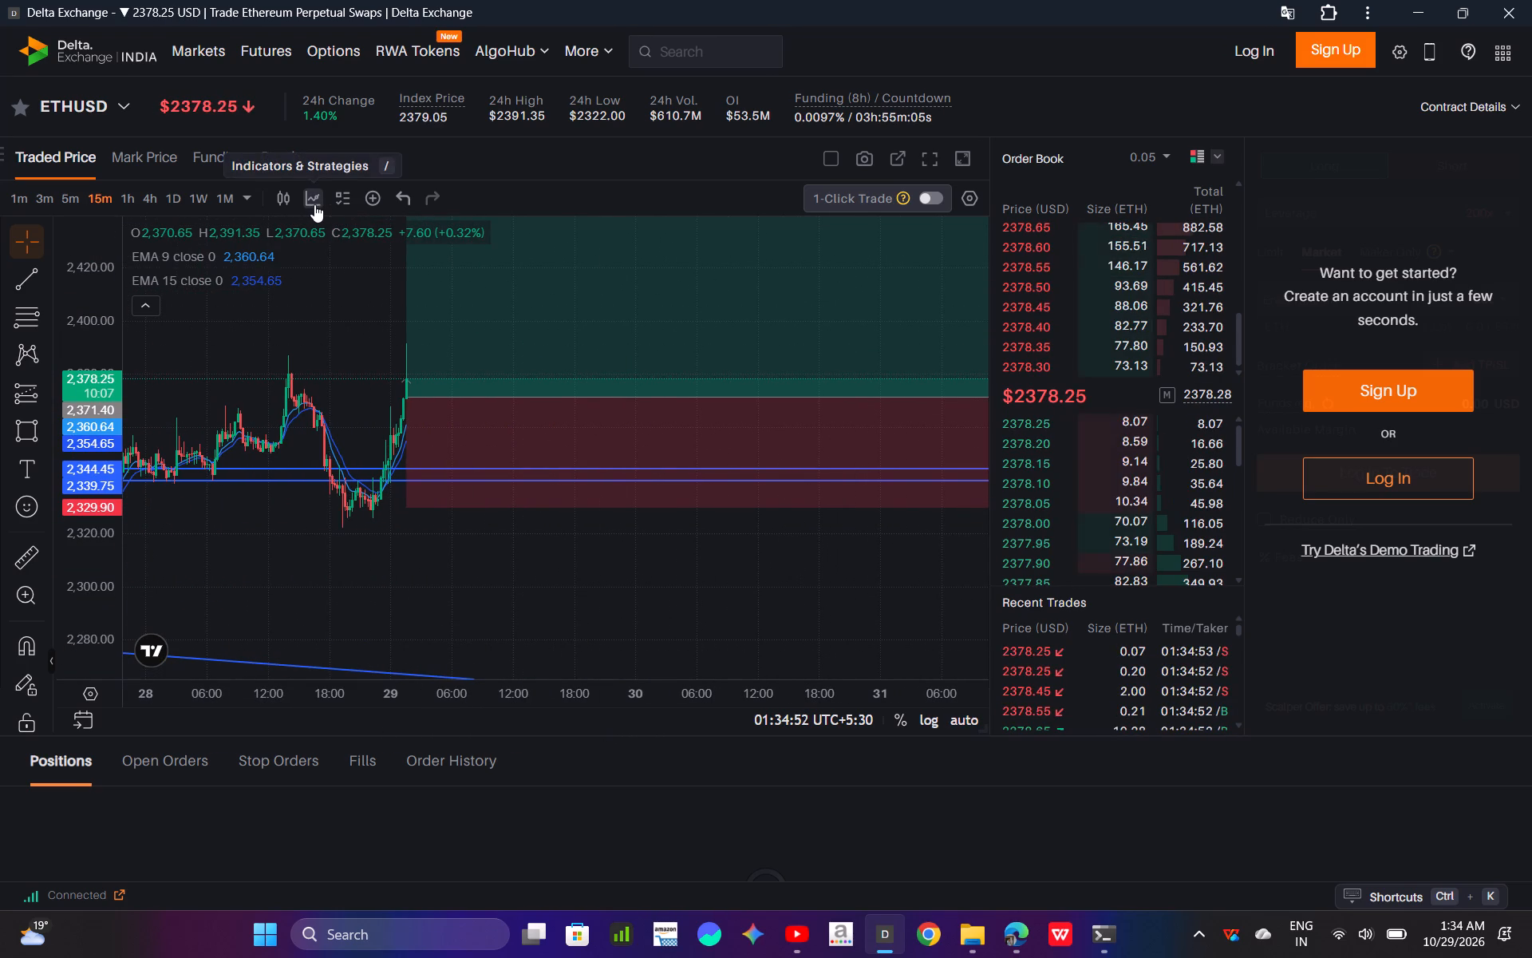
{"action": "left_click", "coordinate": [243, 390]}
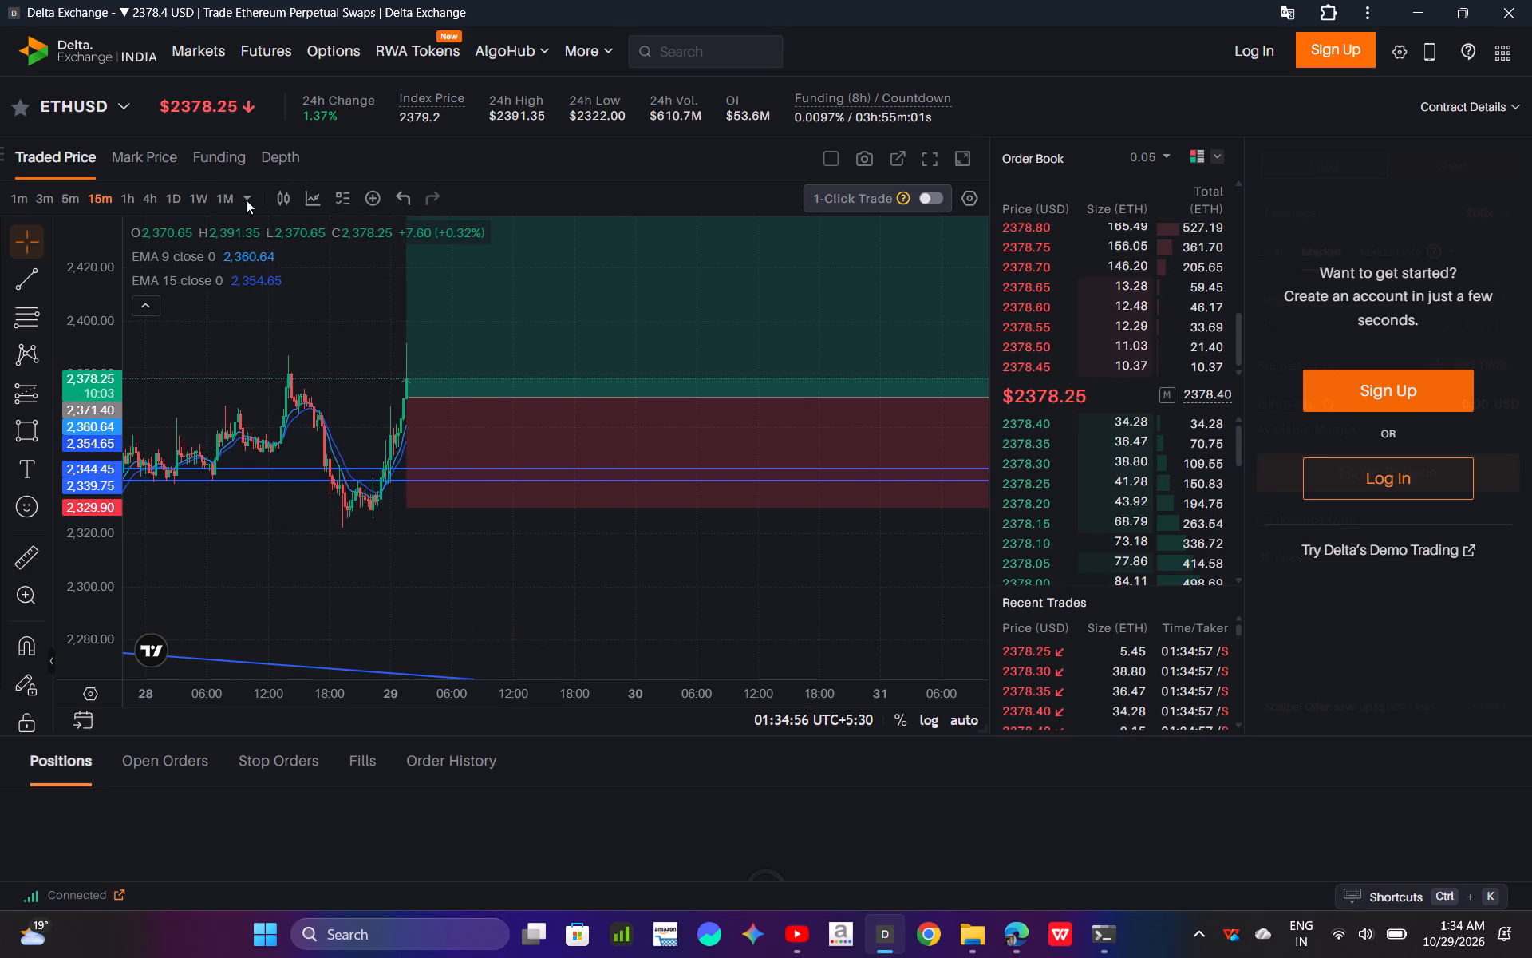
{"action": "left_click_drag", "start_coordinate": [479, 707], "coordinate": [248, 673]}
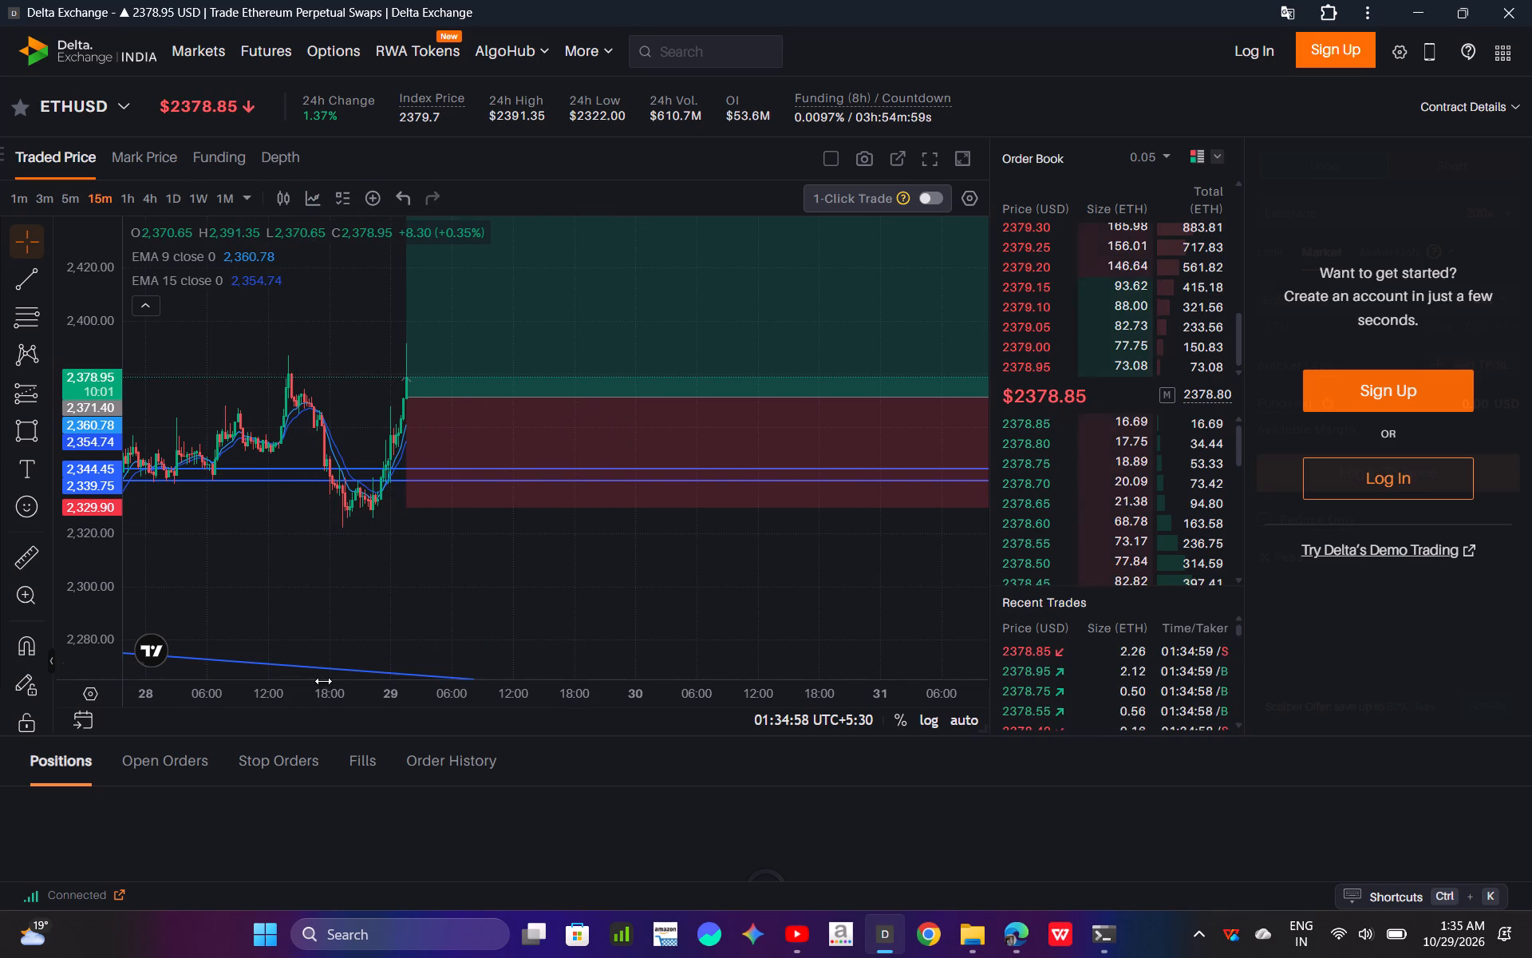
{"action": "left_click_drag", "start_coordinate": [381, 688], "coordinate": [37, 616]}
{"action": "left_click_drag", "start_coordinate": [221, 531], "coordinate": [693, 521]}
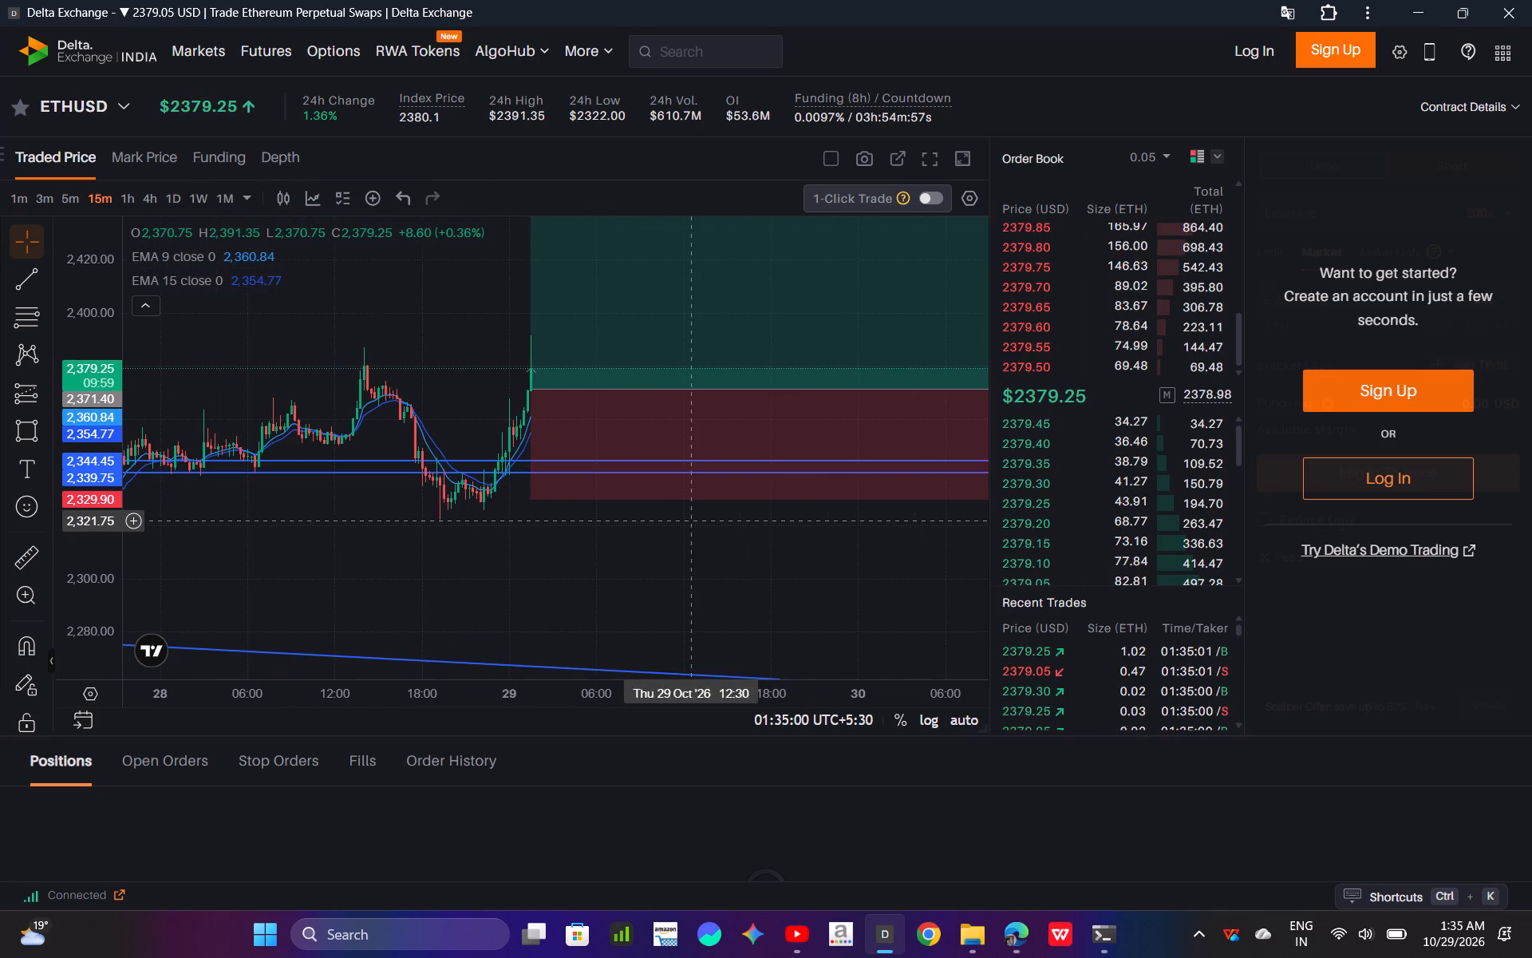
Examine the ETHUSD long position, its stop zone and the lower trend line on the 1h chart.
{"action": "left_click", "coordinate": [130, 195]}
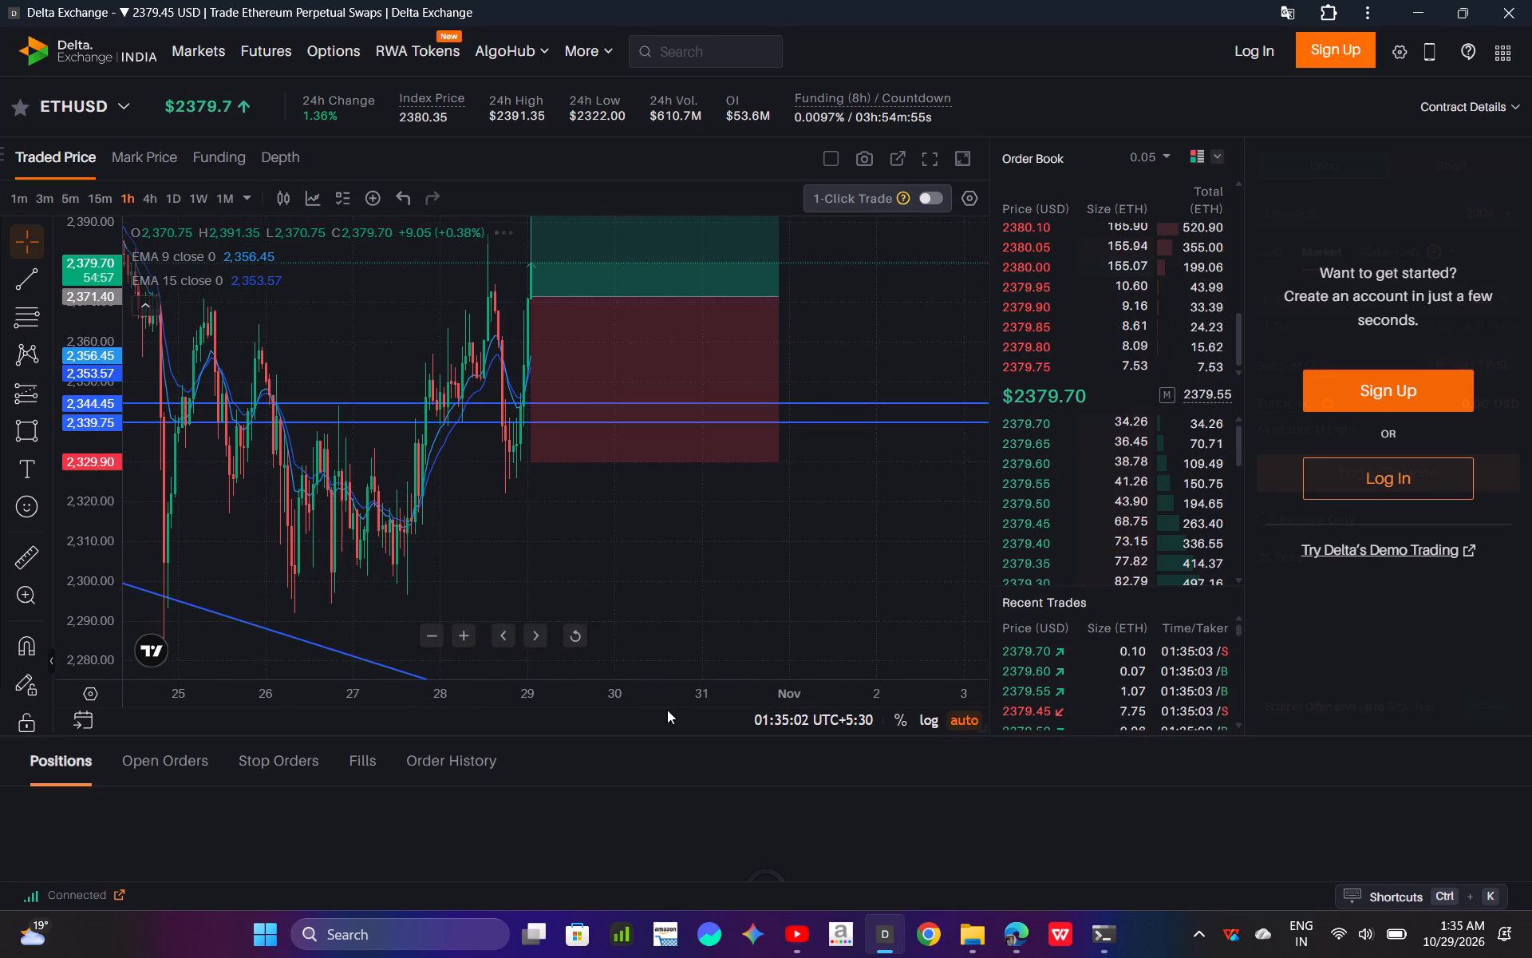
{"action": "left_click_drag", "start_coordinate": [112, 318], "coordinate": [146, 624]}
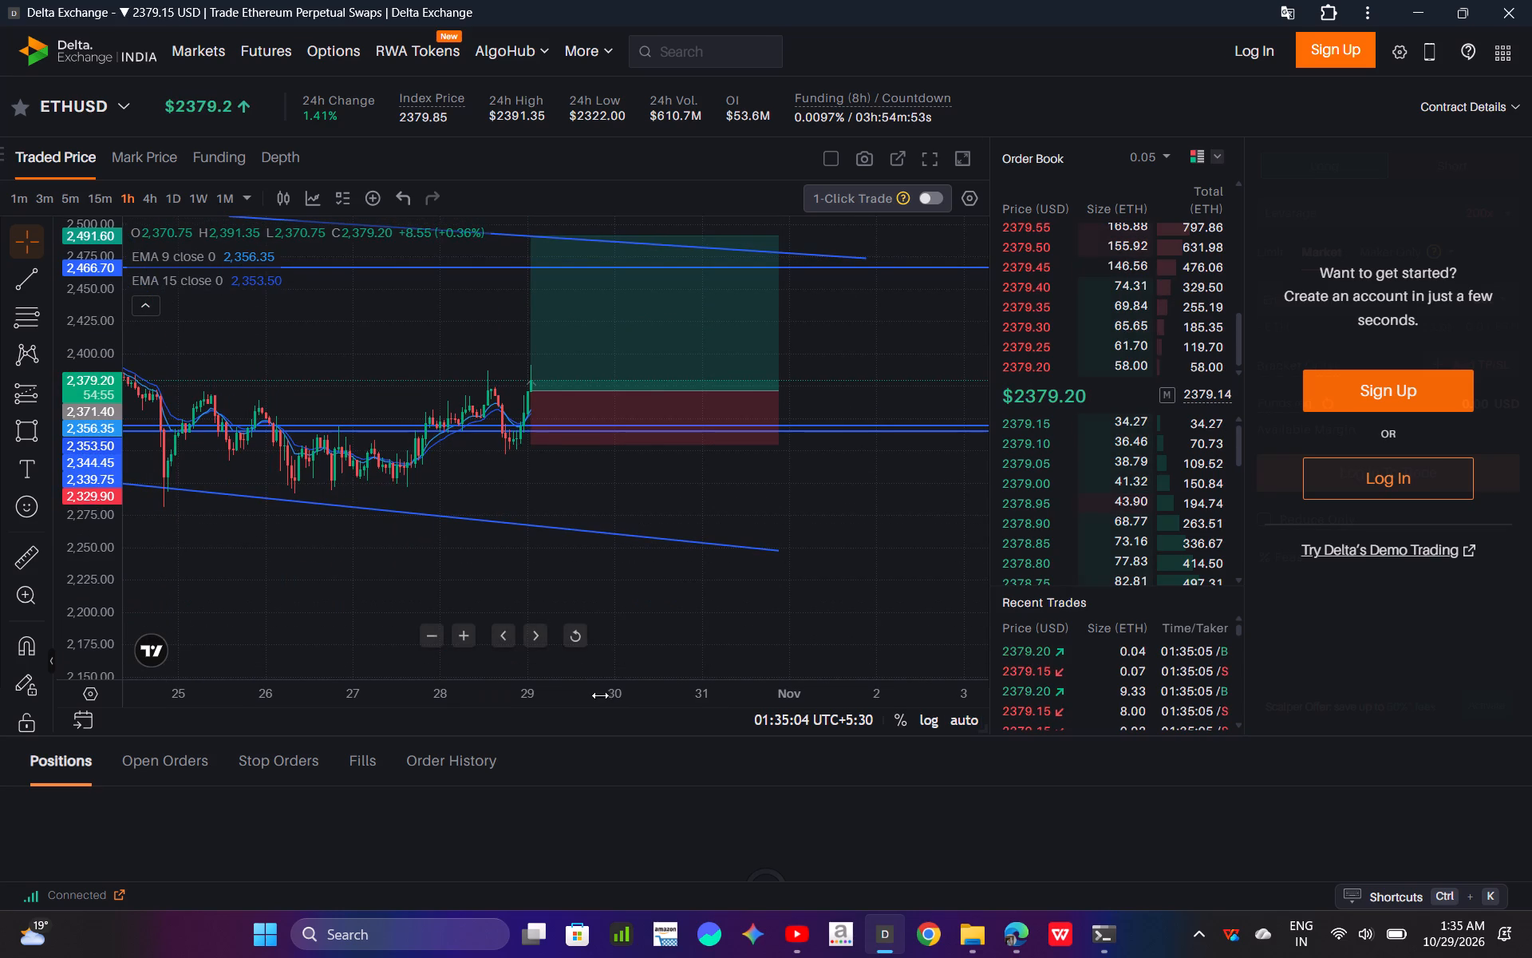
{"action": "left_click_drag", "start_coordinate": [631, 698], "coordinate": [475, 688]}
{"action": "left_click_drag", "start_coordinate": [375, 491], "coordinate": [807, 521]}
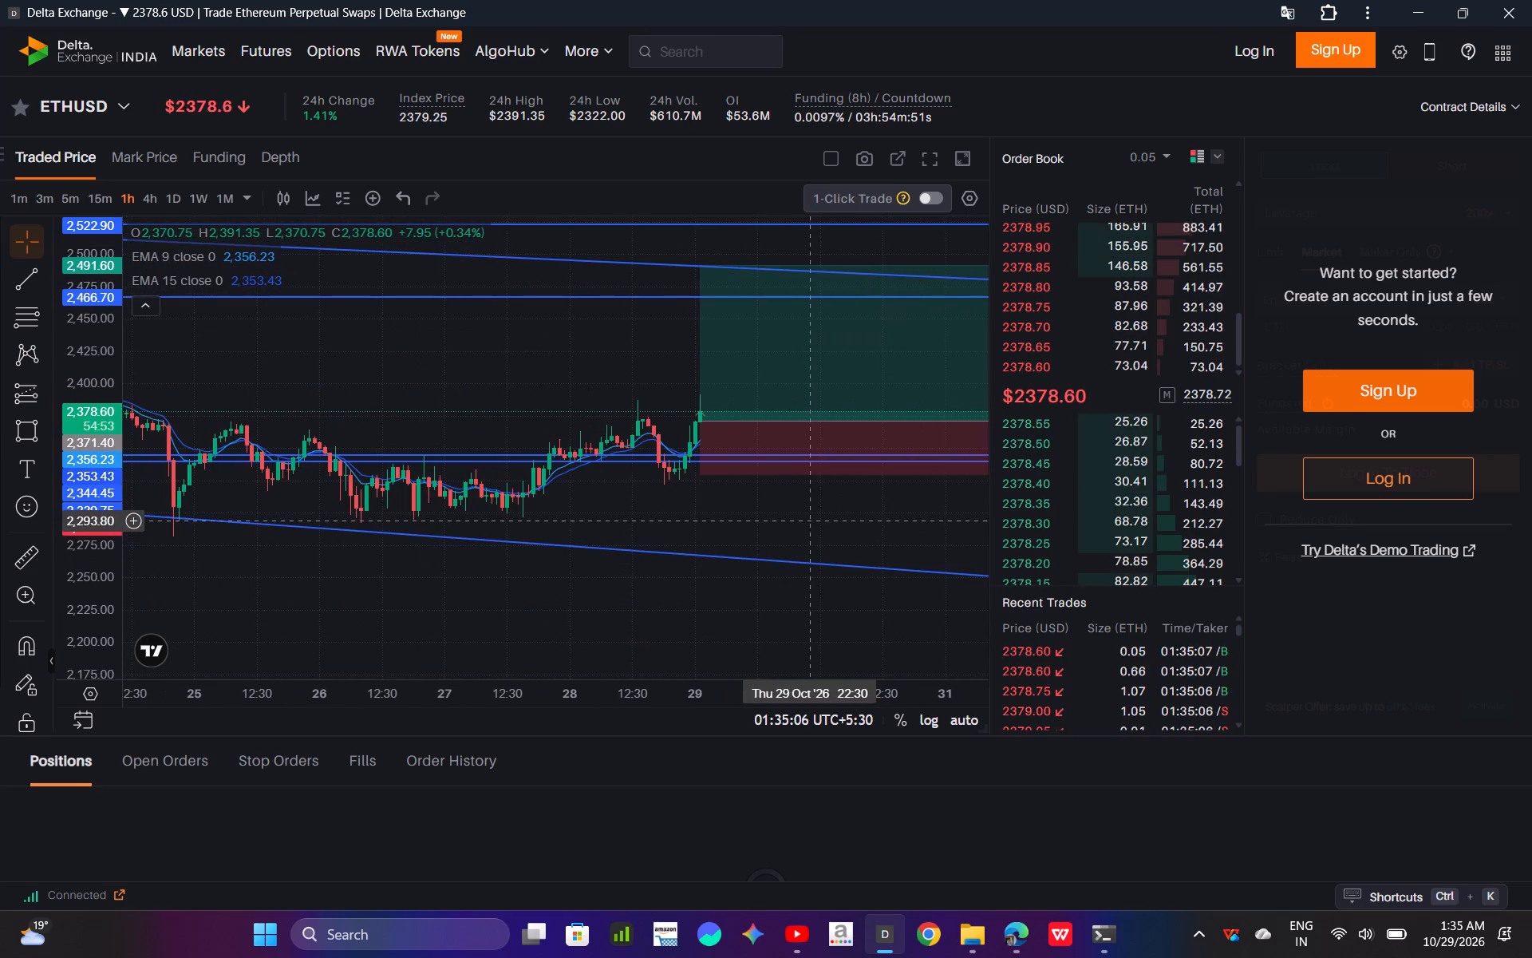
{"action": "left_click_drag", "start_coordinate": [807, 521], "coordinate": [541, 510]}
{"action": "left_click_drag", "start_coordinate": [98, 506], "coordinate": [113, 319]}
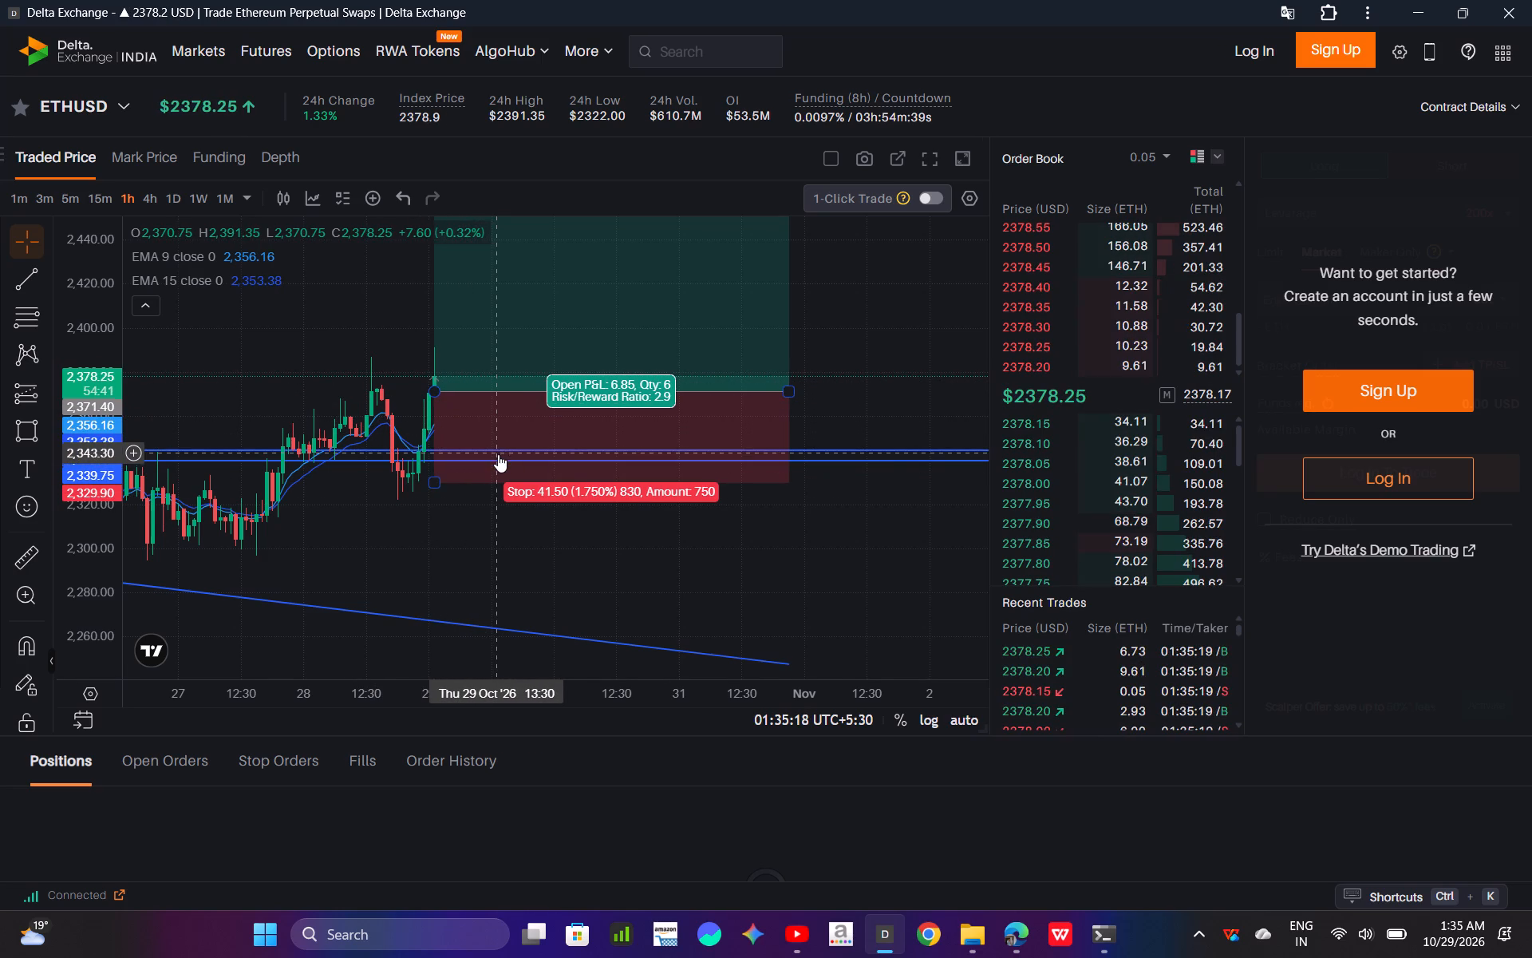
{"action": "left_click_drag", "start_coordinate": [467, 527], "coordinate": [461, 534]}
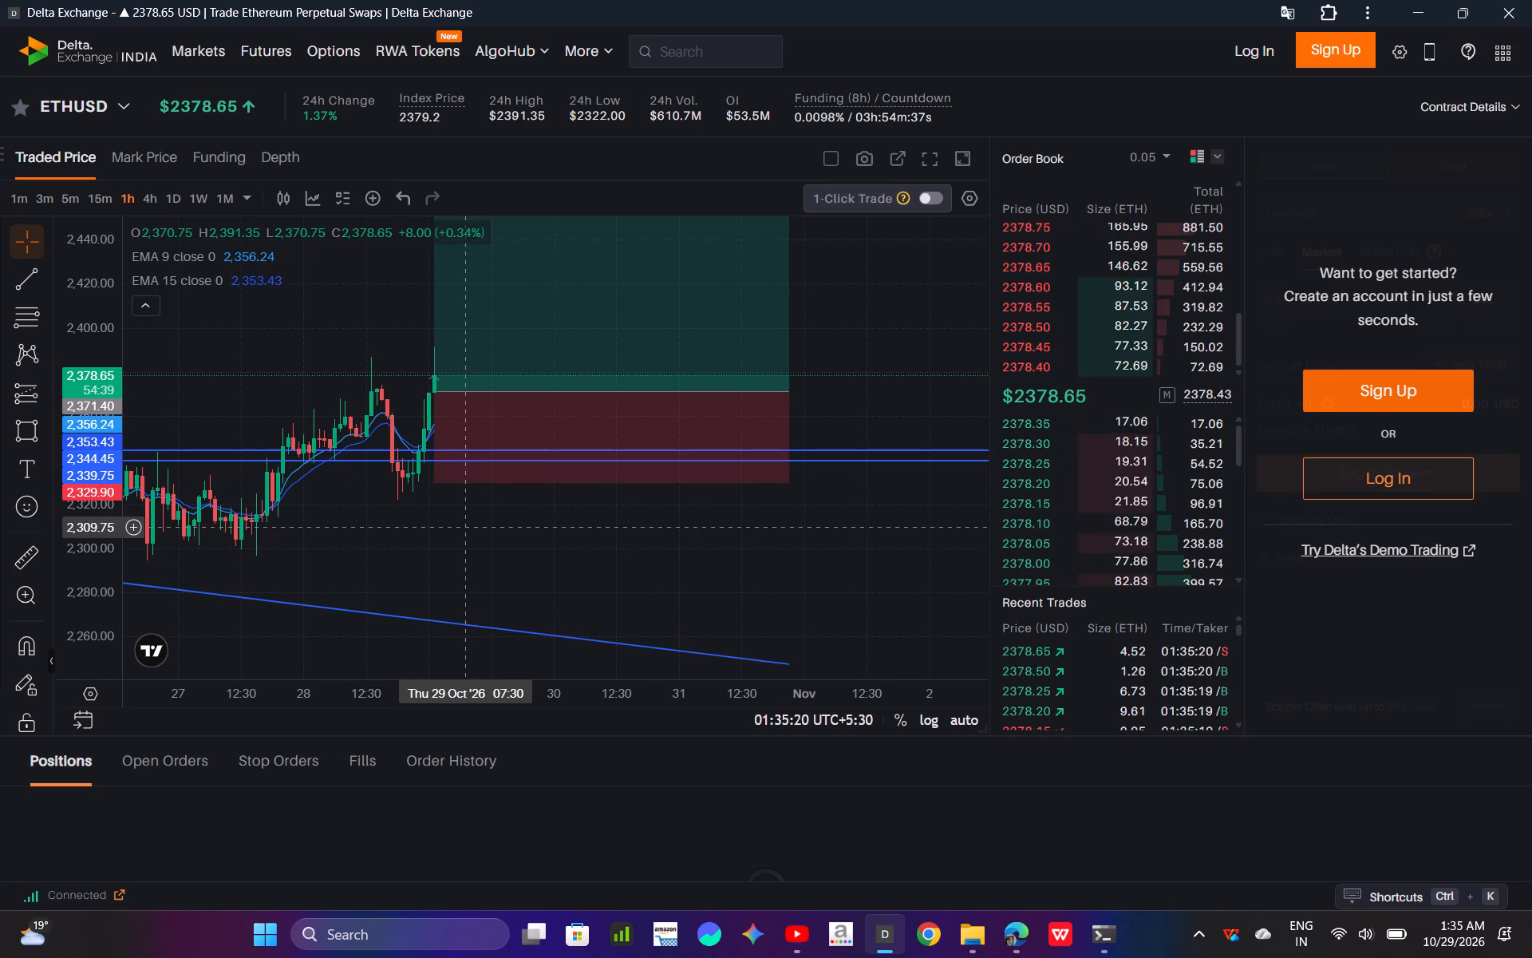
{"action": "left_click_drag", "start_coordinate": [461, 534], "coordinate": [445, 556]}
{"action": "left_click_drag", "start_coordinate": [424, 704], "coordinate": [715, 691]}
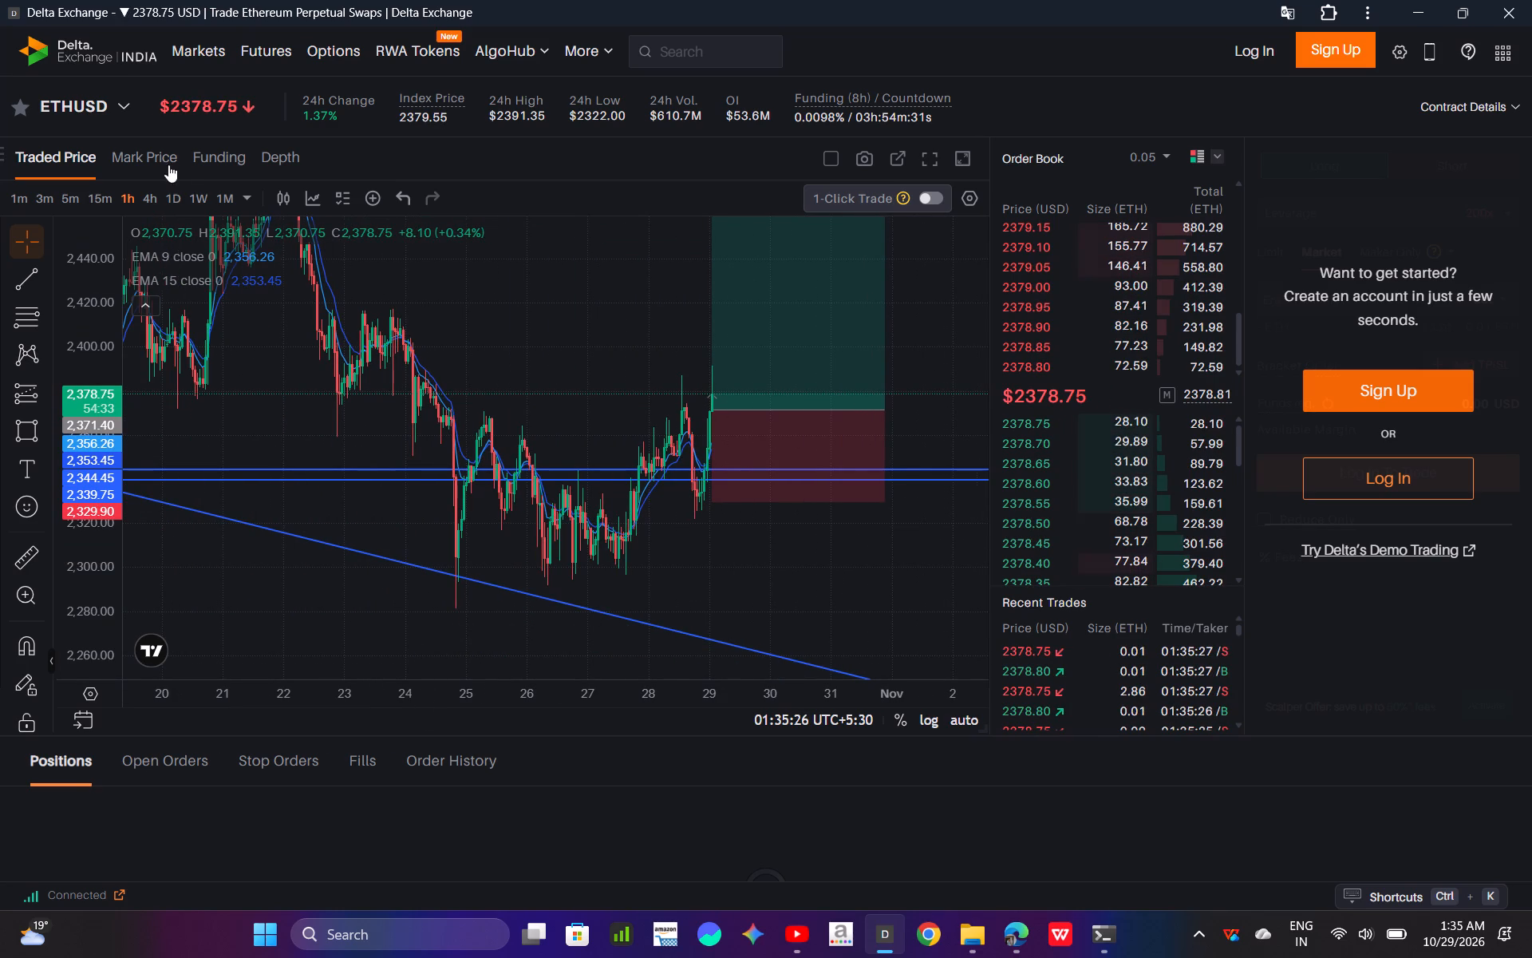
Return ETHUSD to the 4h chart and view the long position within the two descending trend lines.
{"action": "left_click_drag", "start_coordinate": [160, 198], "coordinate": [144, 198]}
{"action": "left_click", "coordinate": [144, 198]}
{"action": "left_click_drag", "start_coordinate": [94, 324], "coordinate": [97, 509]}
{"action": "left_click_drag", "start_coordinate": [731, 336], "coordinate": [617, 235]}
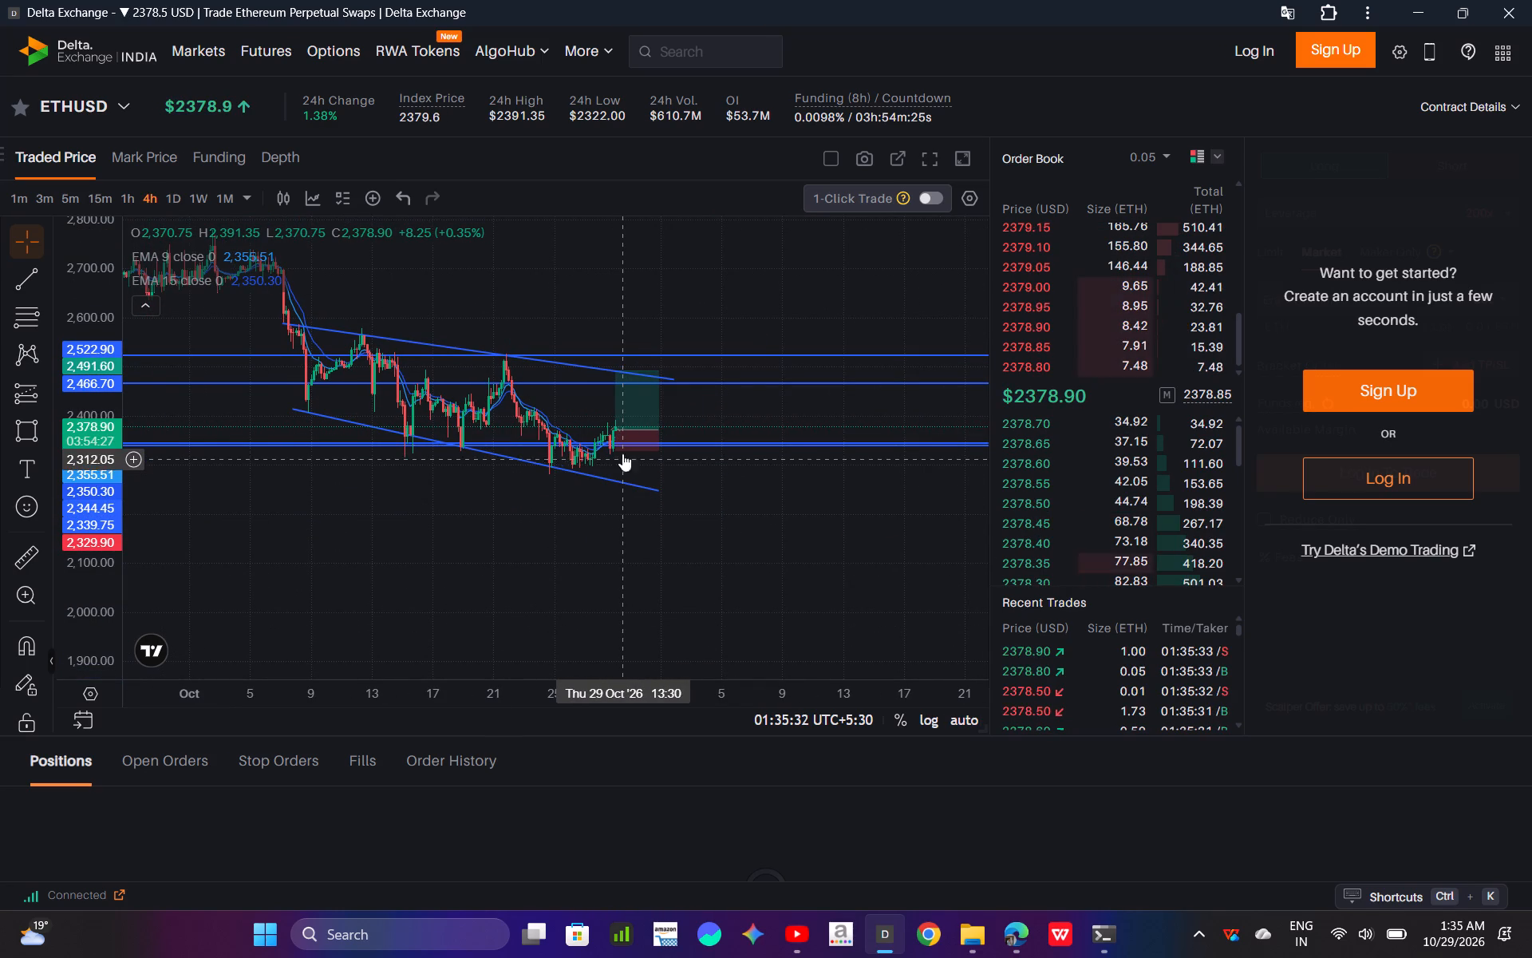
Examine the ETHUSD long position against the descending channel and horizontal levels on the 4h chart.
{"action": "left_click_drag", "start_coordinate": [646, 700], "coordinate": [474, 691]}
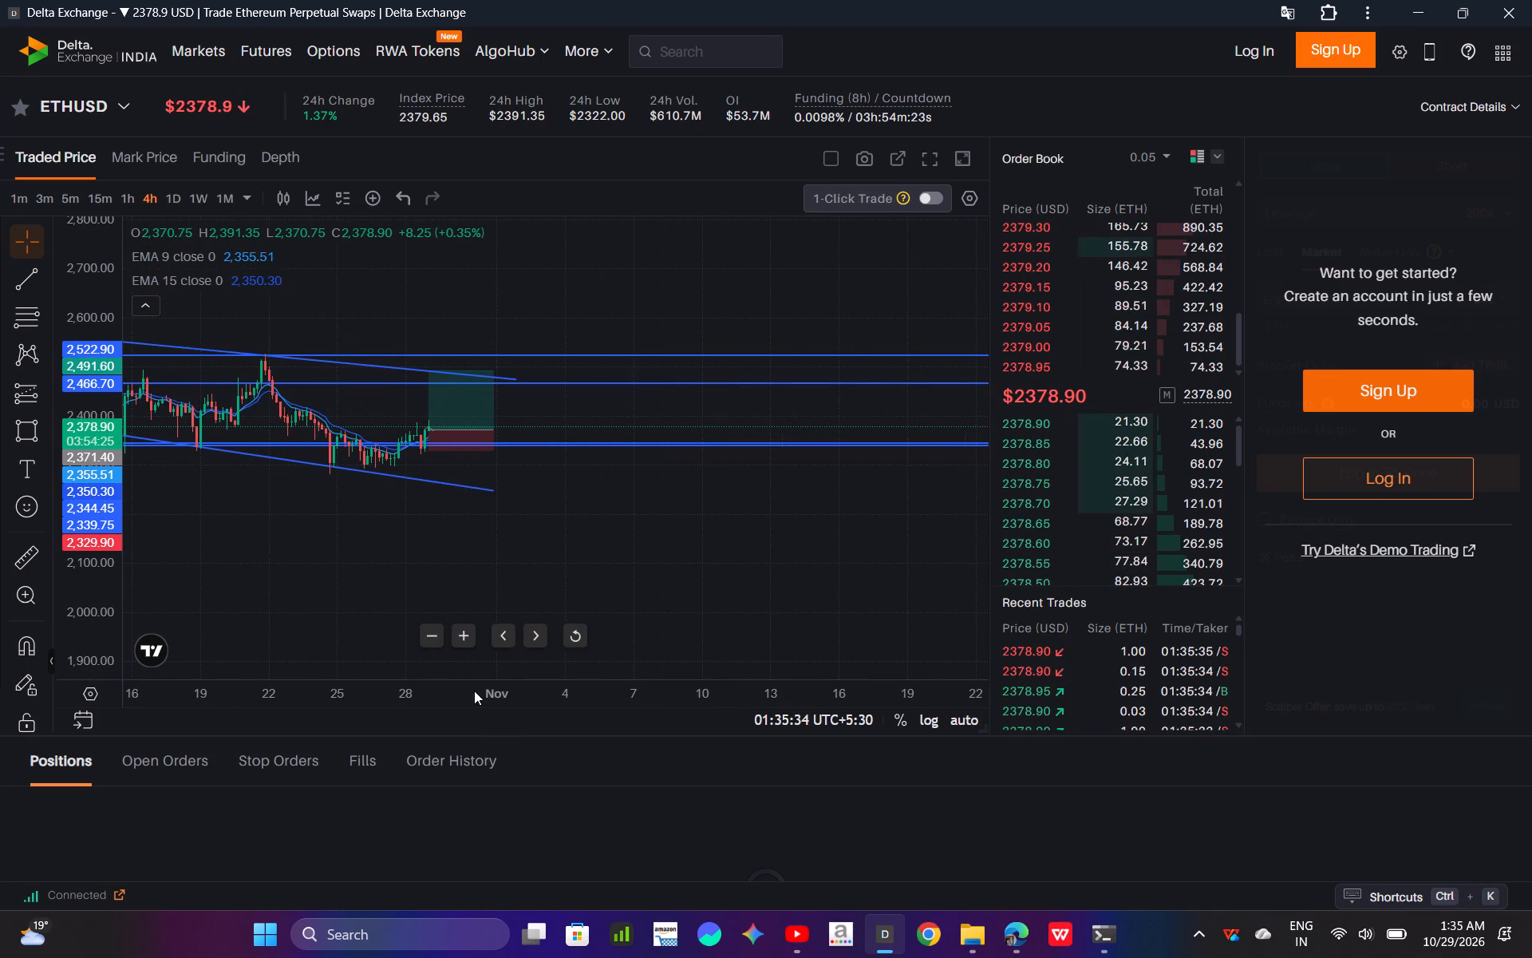
{"action": "left_click_drag", "start_coordinate": [93, 534], "coordinate": [112, 215]}
{"action": "left_click", "coordinate": [297, 316]}
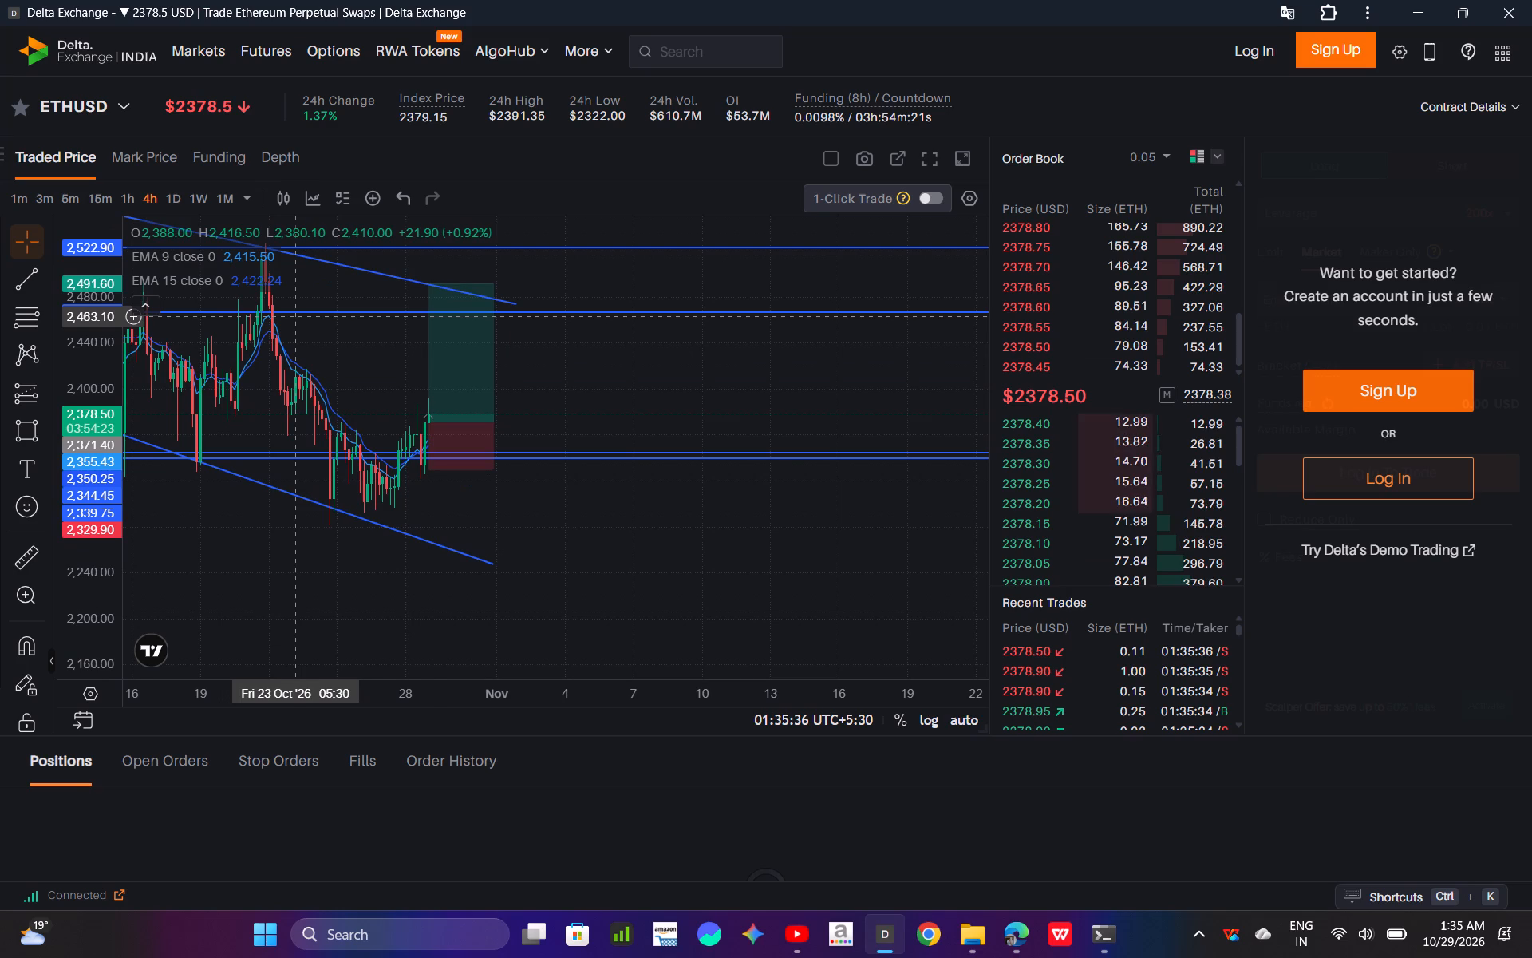
{"action": "left_click_drag", "start_coordinate": [365, 406], "coordinate": [610, 373]}
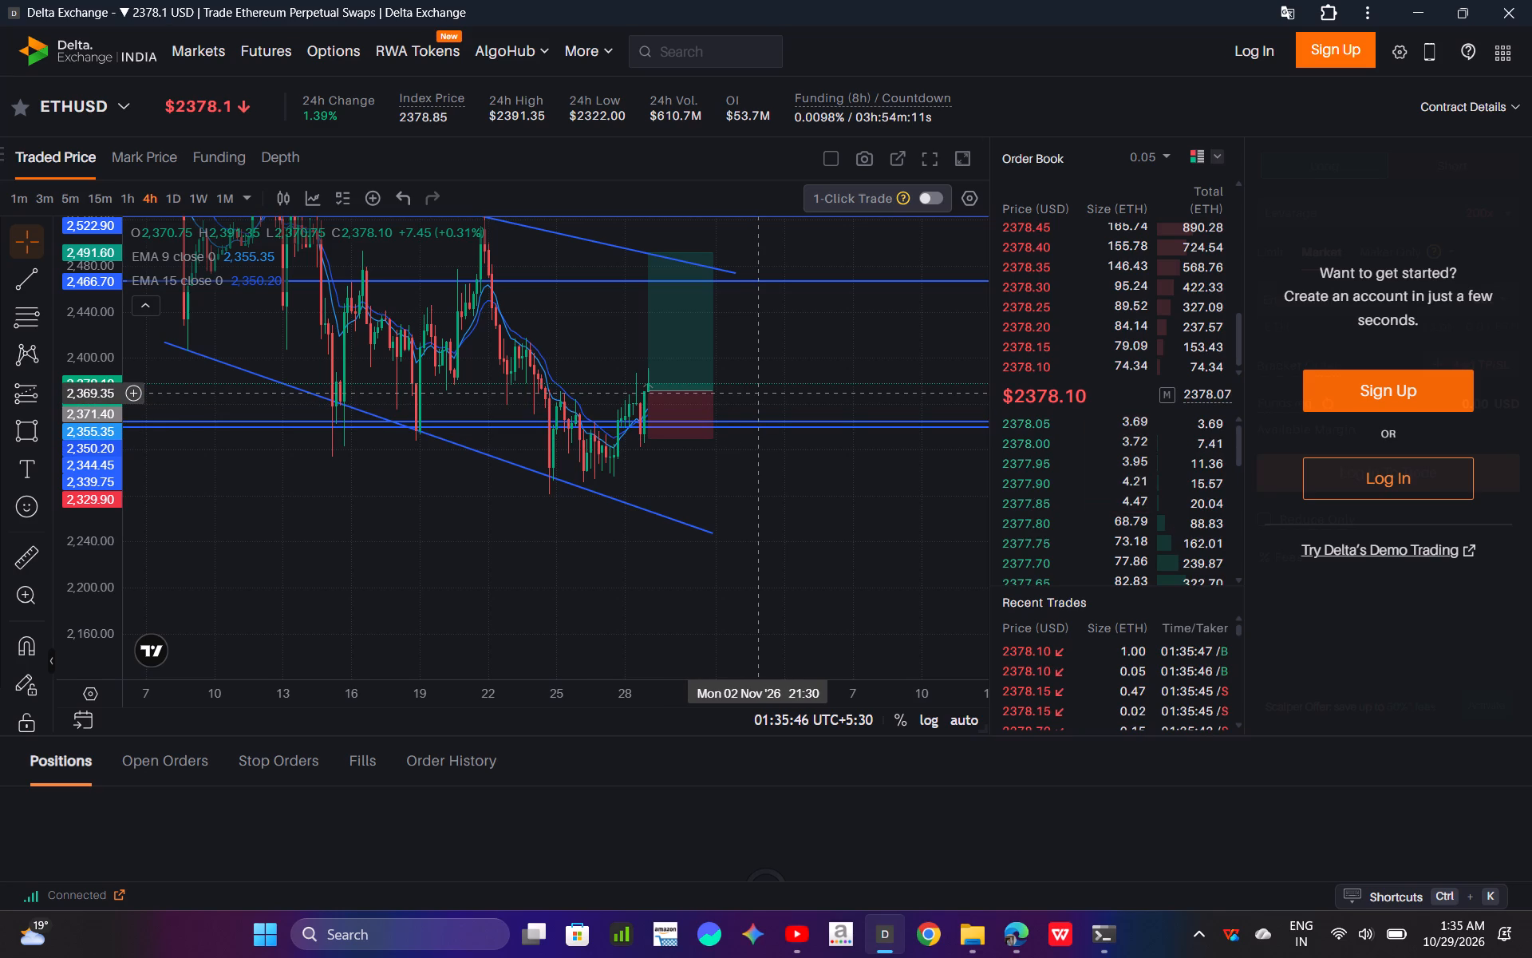
{"action": "left_click_drag", "start_coordinate": [586, 354], "coordinate": [478, 414]}
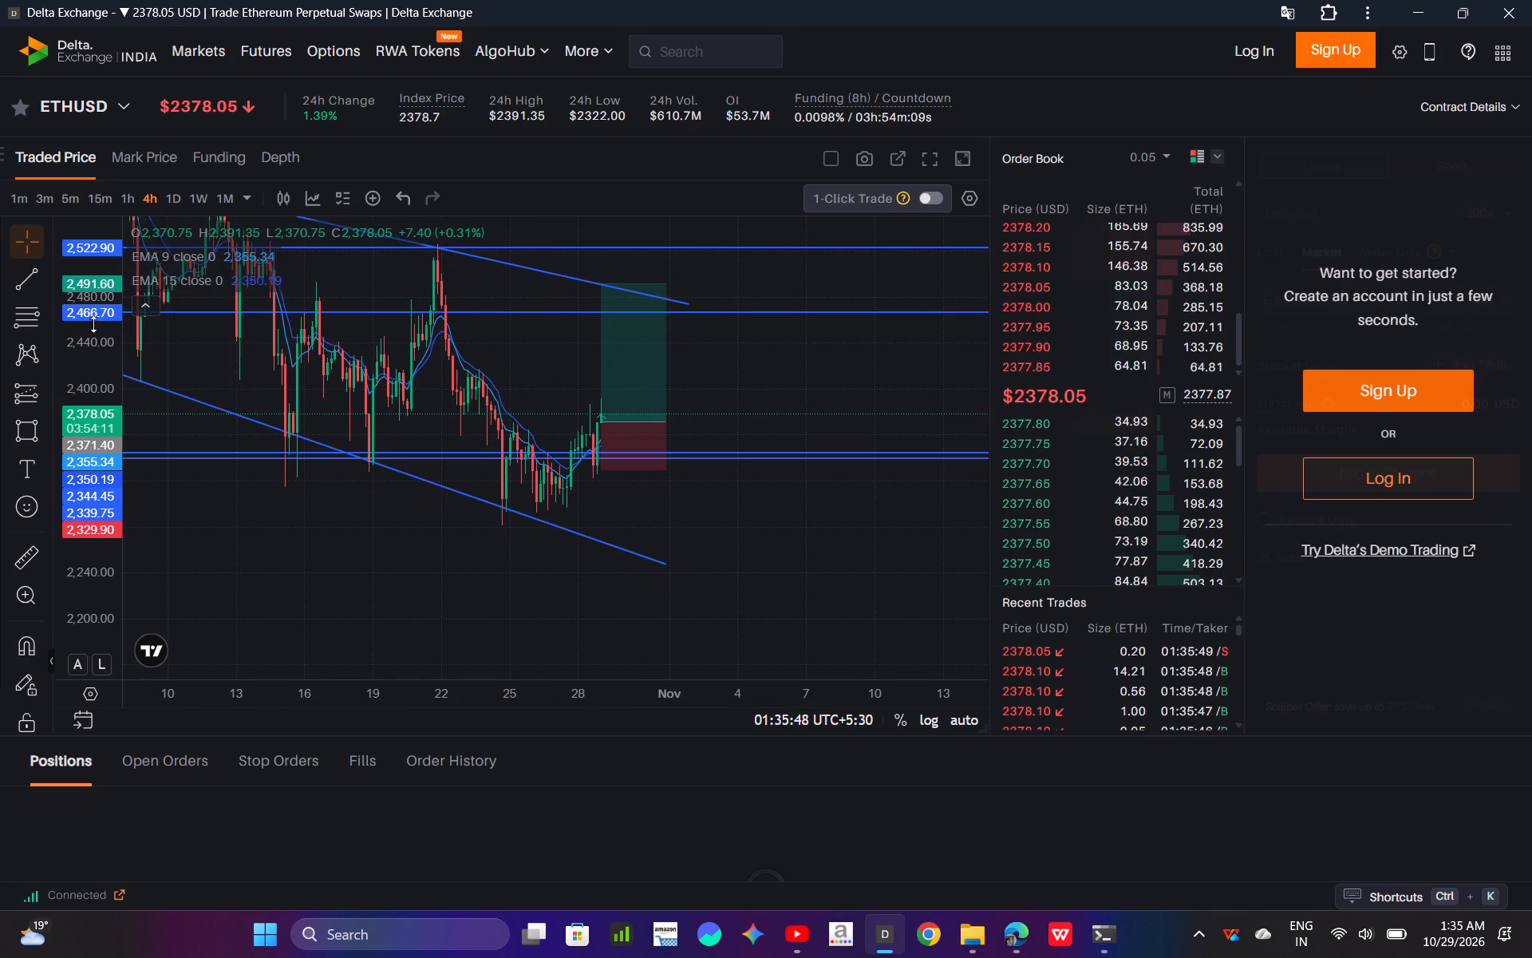
{"action": "left_click_drag", "start_coordinate": [94, 320], "coordinate": [96, 368]}
Switch to BTCUSD and examine price around the purple zone on the 4h and 1h charts.
{"action": "left_click", "coordinate": [700, 43]}
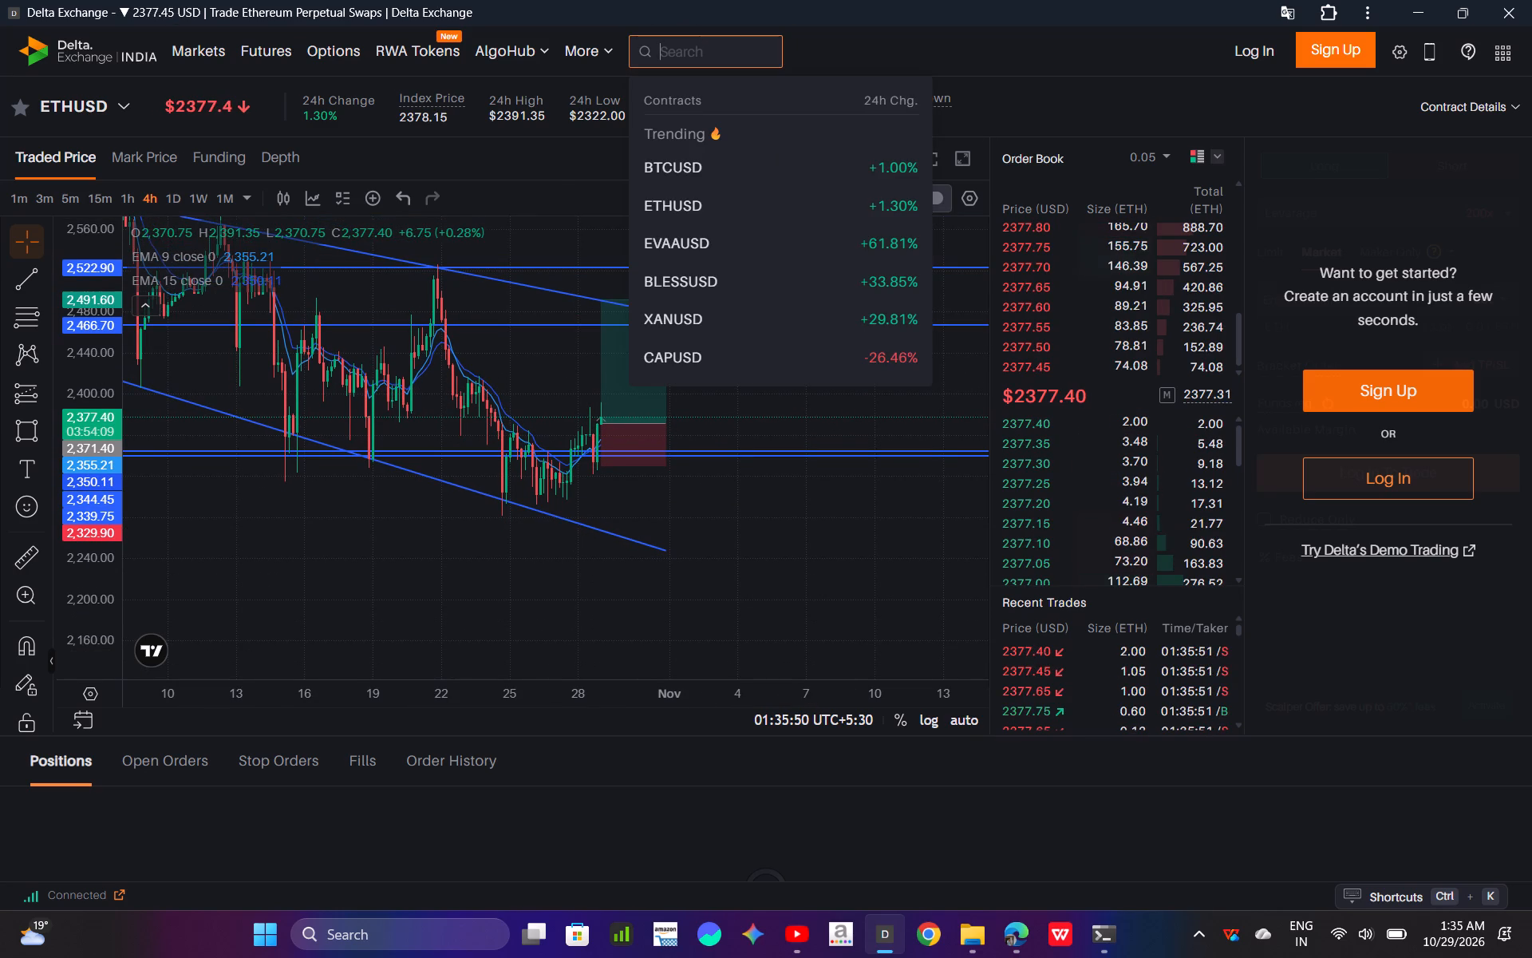
{"action": "left_click", "coordinate": [721, 170]}
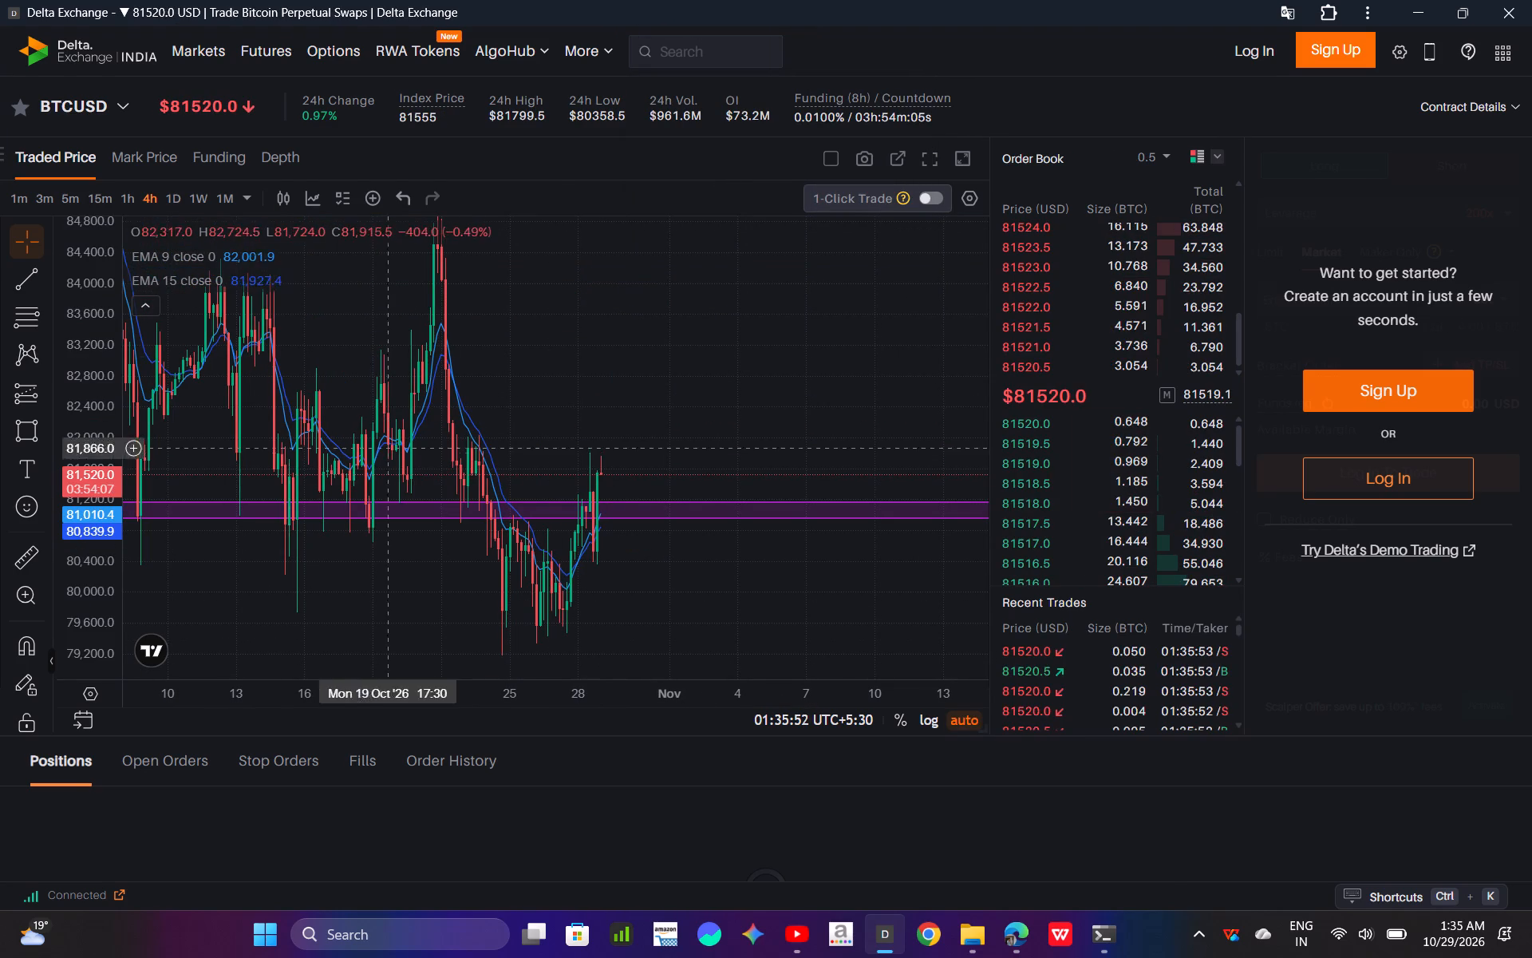
{"action": "left_click_drag", "start_coordinate": [87, 318], "coordinate": [90, 382]}
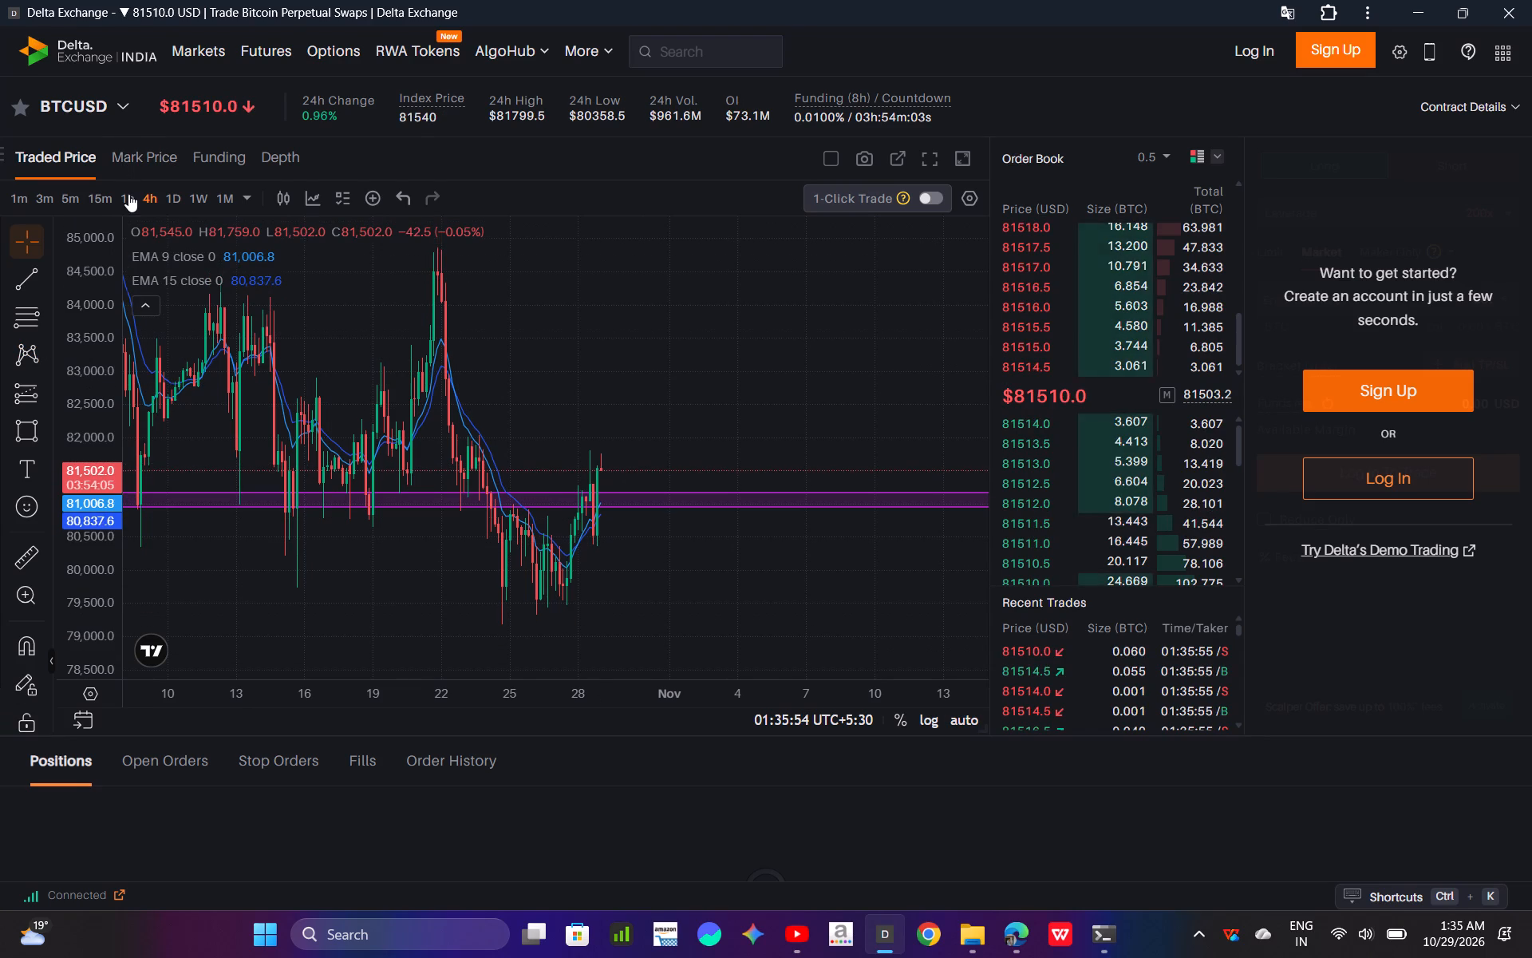
{"action": "left_click", "coordinate": [128, 194]}
{"action": "left_click_drag", "start_coordinate": [84, 319], "coordinate": [77, 378]}
{"action": "left_click_drag", "start_coordinate": [650, 277], "coordinate": [621, 317]}
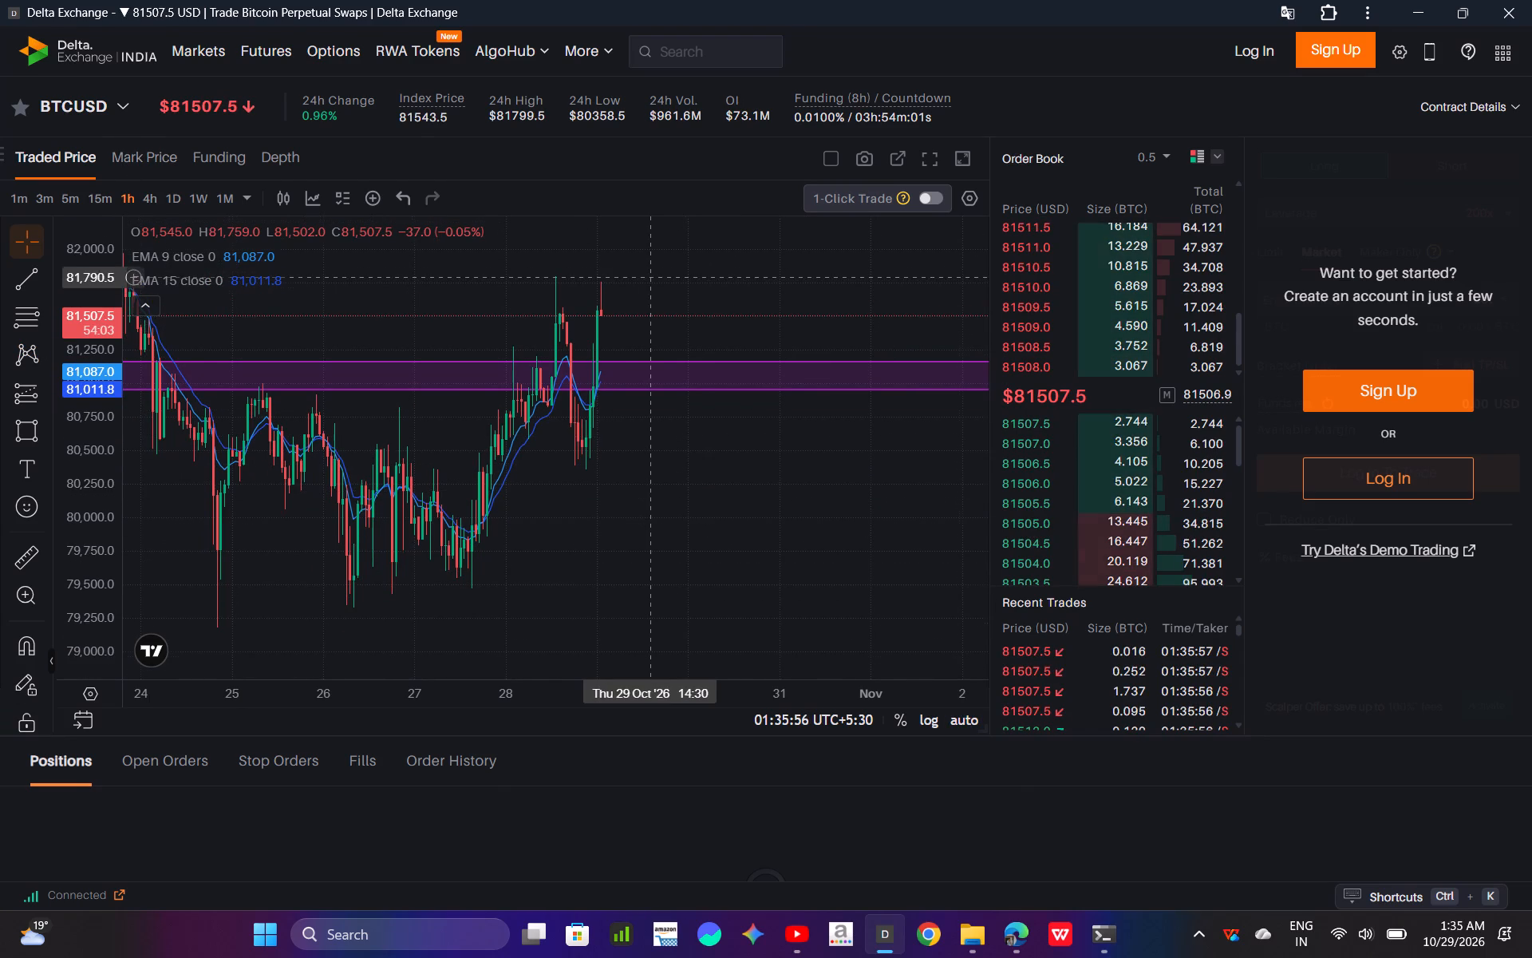
{"action": "left_click_drag", "start_coordinate": [621, 317], "coordinate": [606, 335]}
Search for "pax", open PAXGUSD and examine price around its marked levels on the 1h and 3m charts.
{"action": "left_click", "coordinate": [730, 56]}
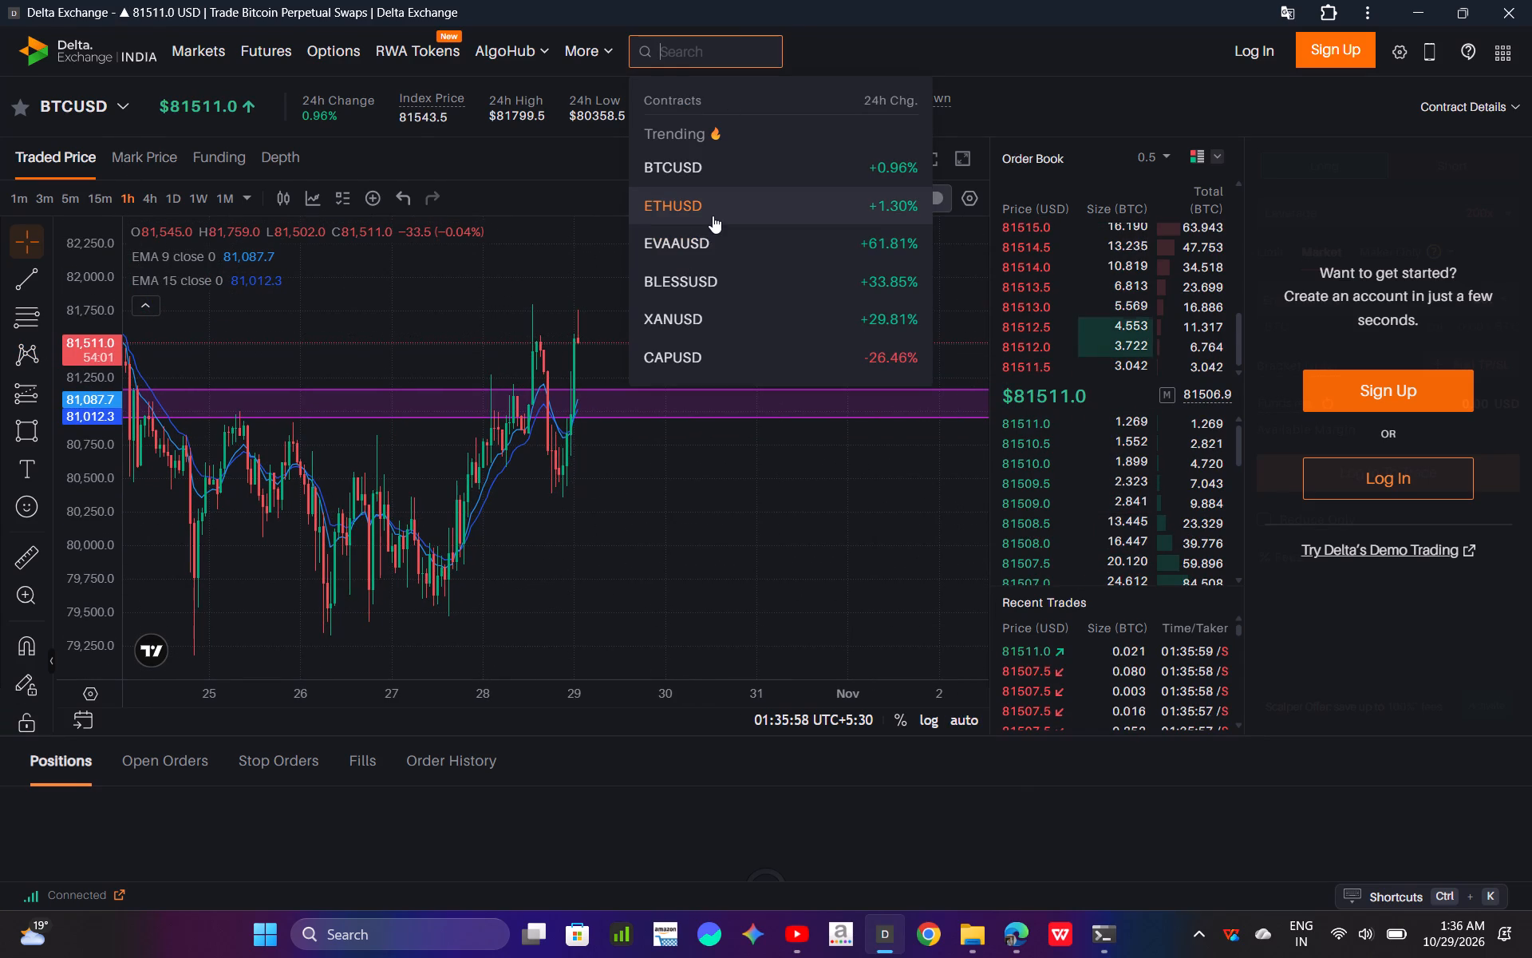
{"action": "type", "text": "pax"}
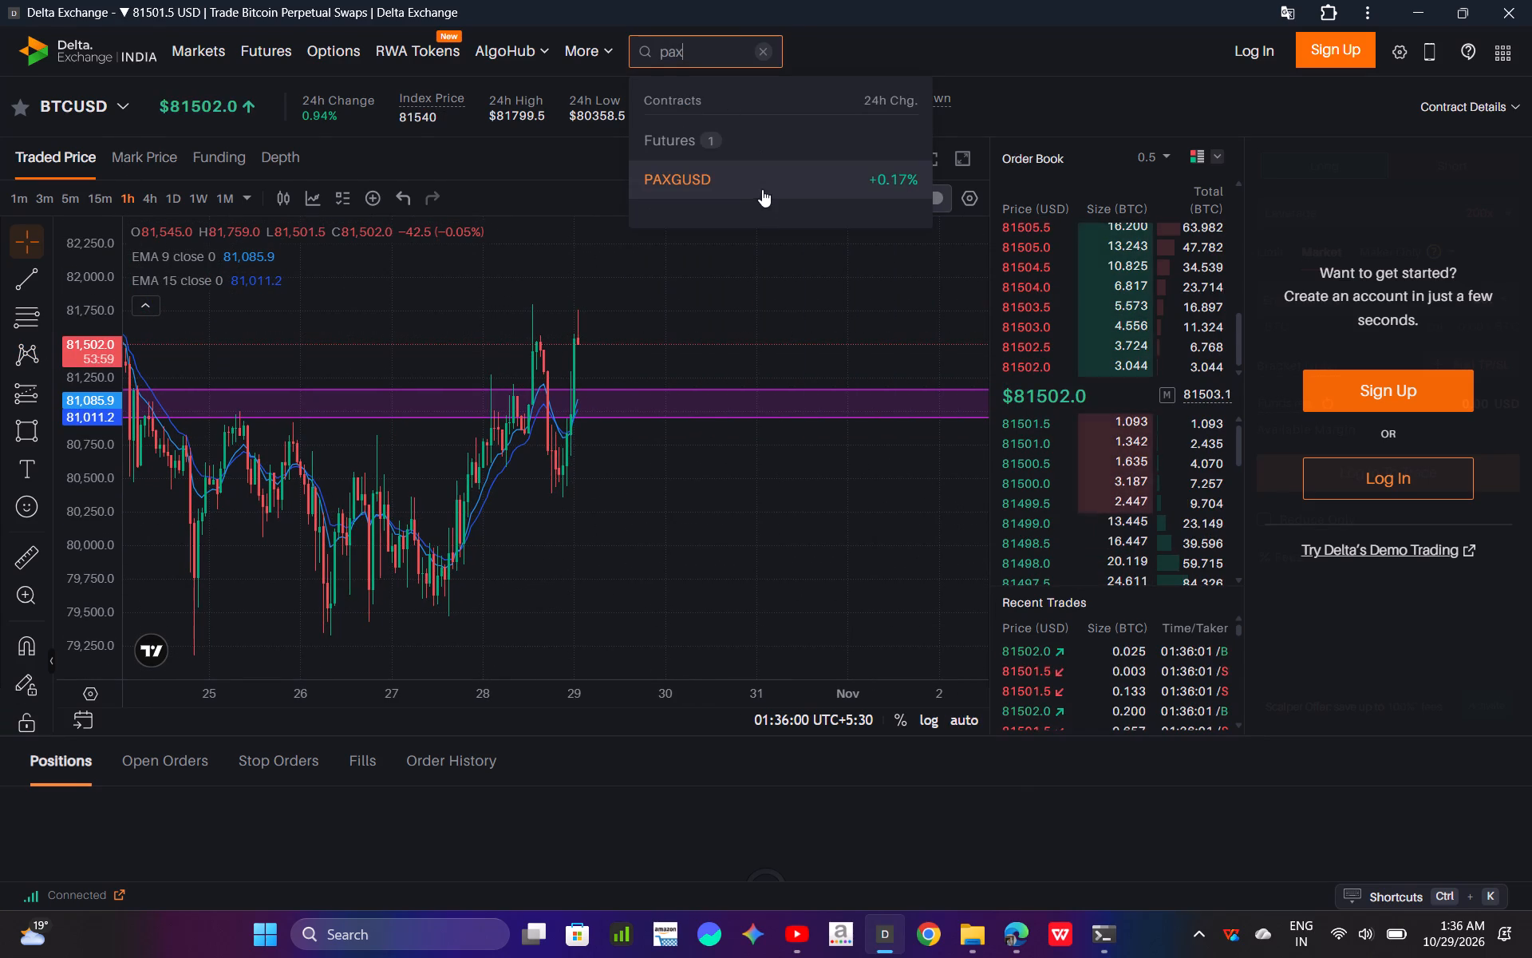
{"action": "left_click", "coordinate": [762, 194]}
{"action": "left_click_drag", "start_coordinate": [95, 311], "coordinate": [85, 355]}
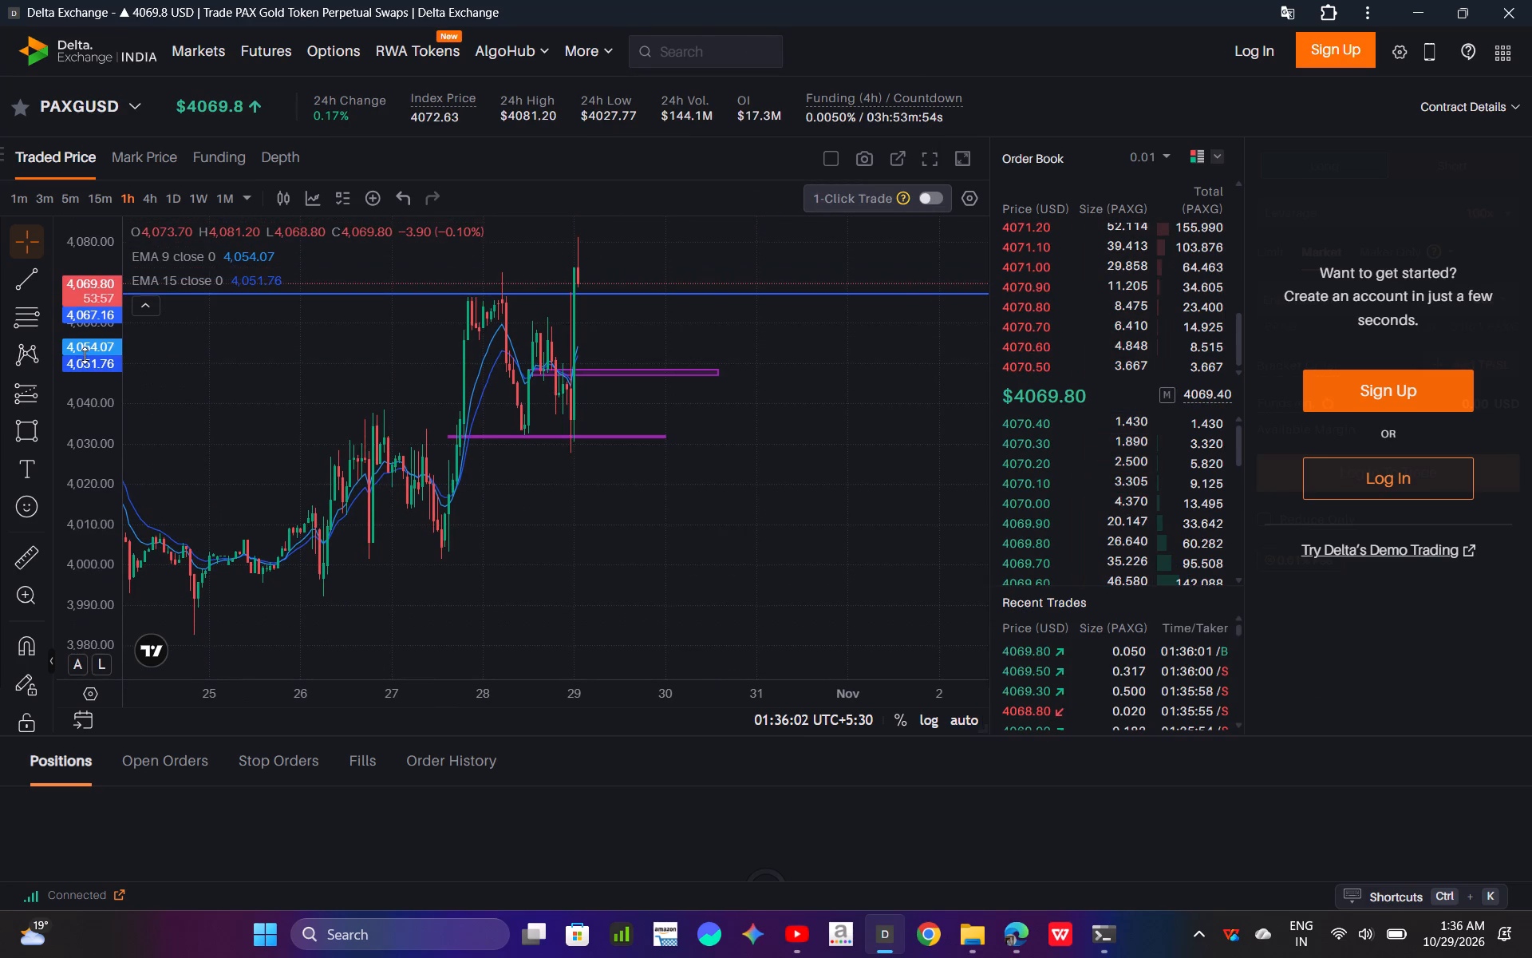
{"action": "left_click_drag", "start_coordinate": [43, 208], "coordinate": [43, 197]}
{"action": "left_click", "coordinate": [43, 197]}
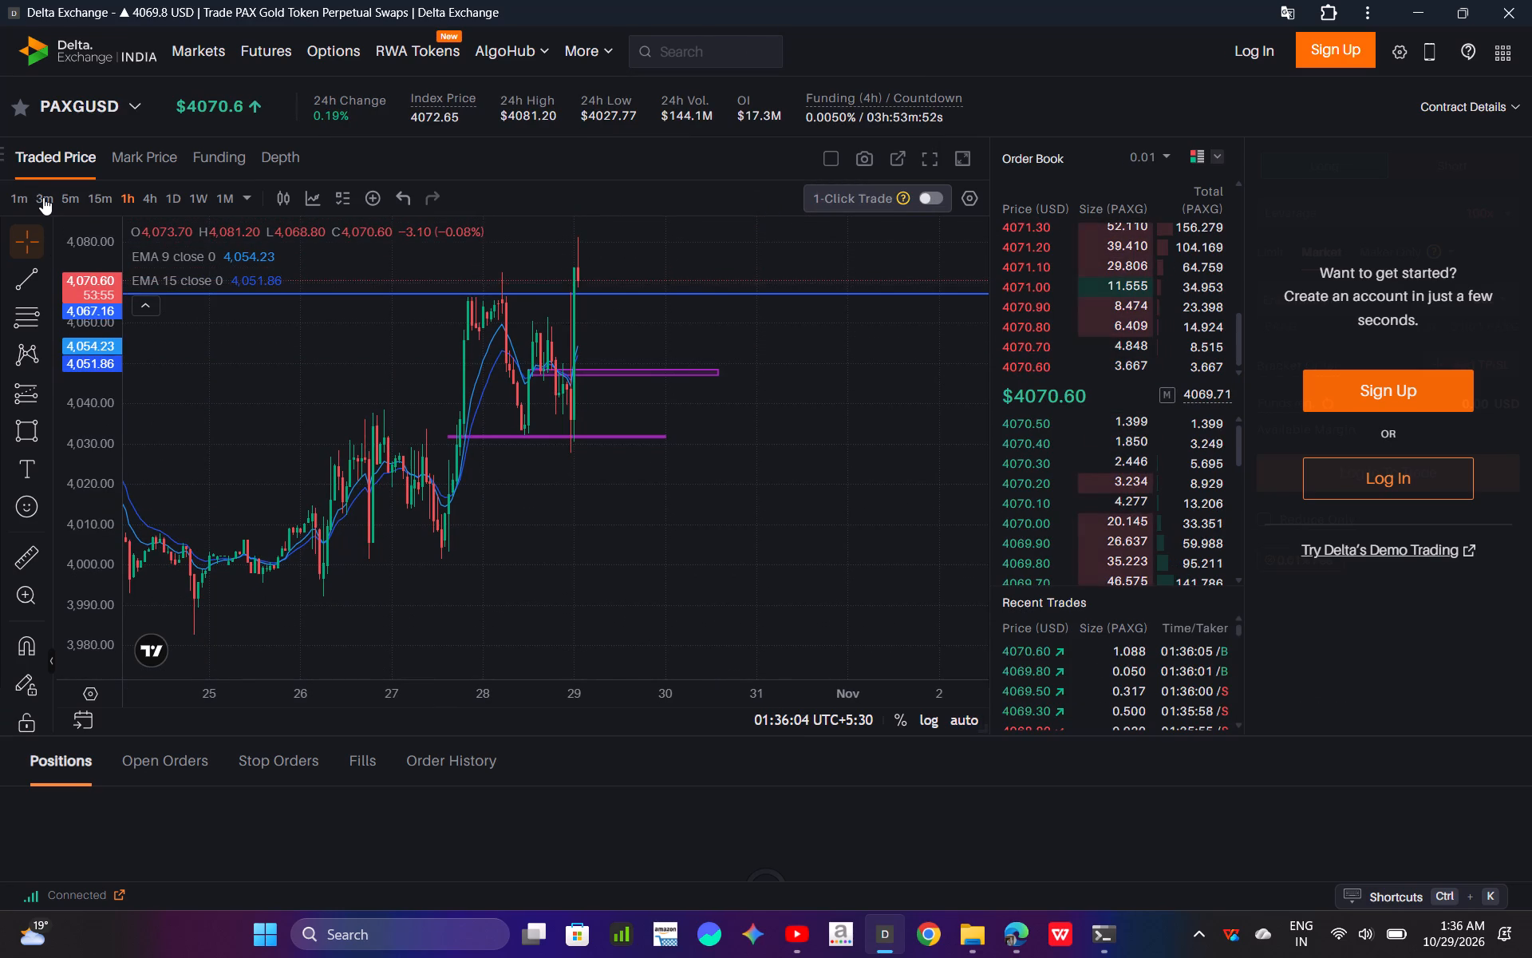
{"action": "left_click_drag", "start_coordinate": [47, 260], "coordinate": [75, 430]}
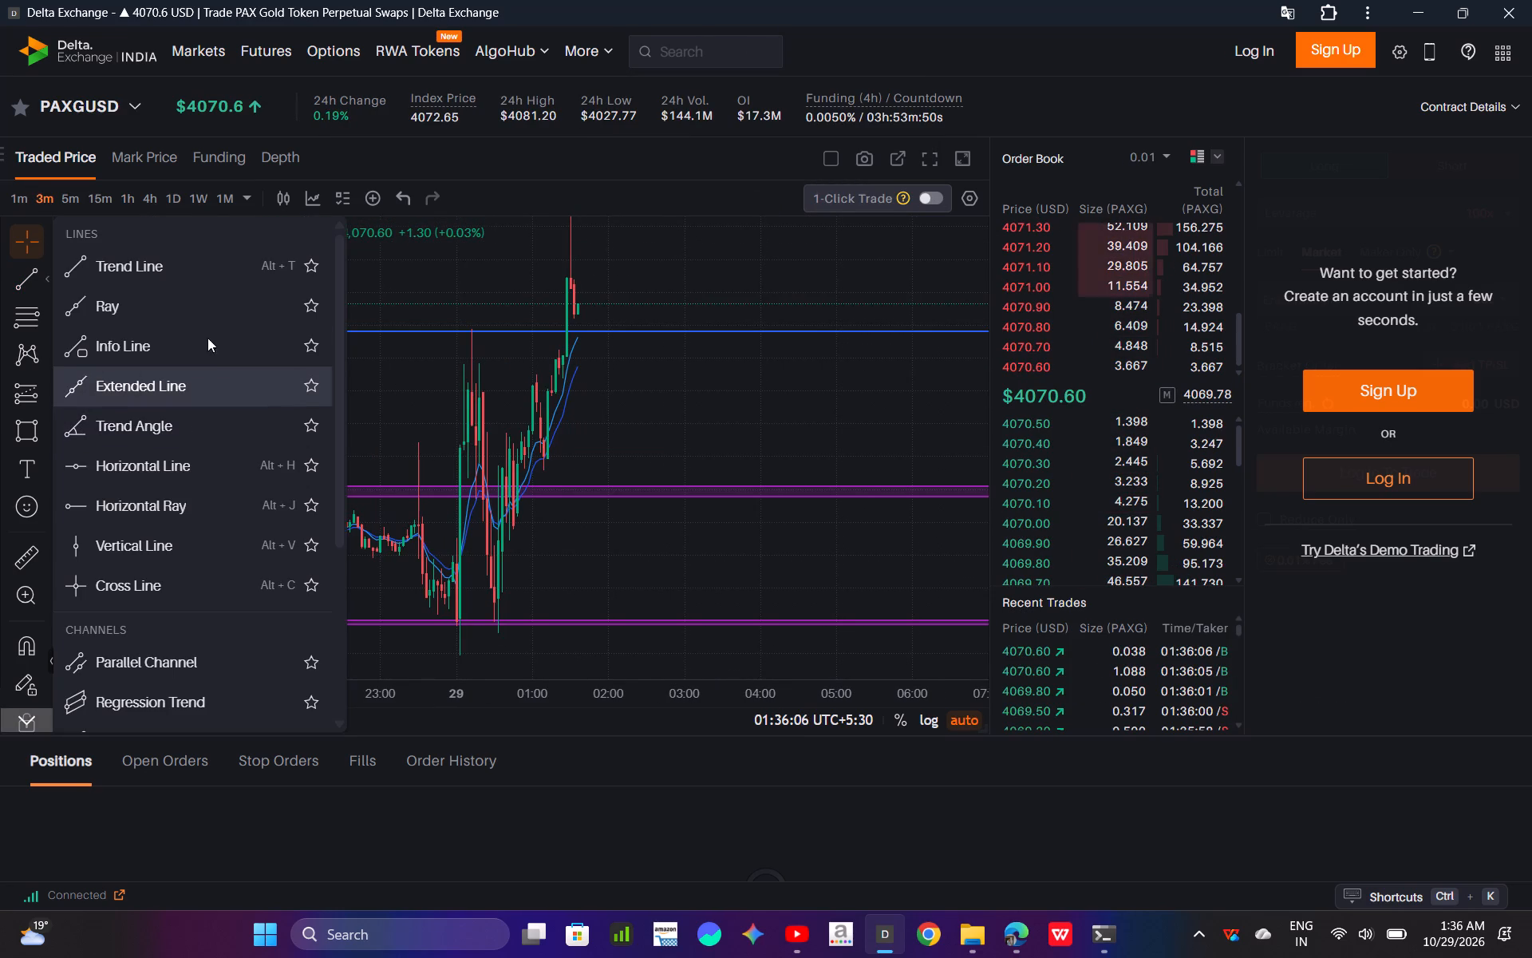
{"action": "left_click", "coordinate": [455, 242]}
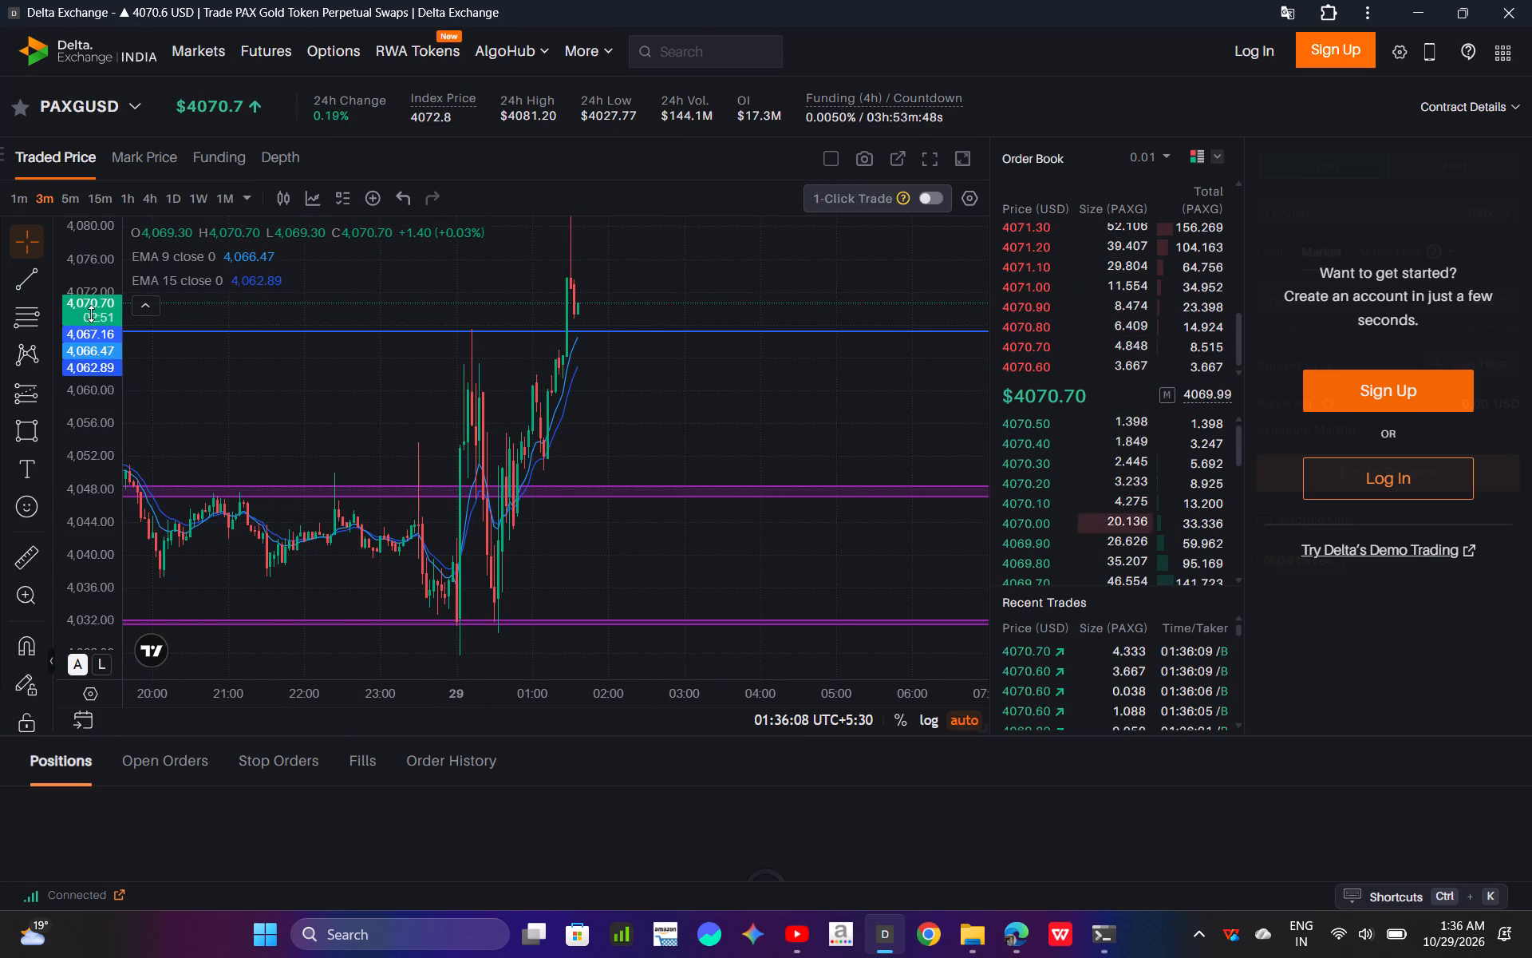
{"action": "left_click_drag", "start_coordinate": [91, 314], "coordinate": [89, 473]}
{"action": "left_click_drag", "start_coordinate": [560, 696], "coordinate": [489, 690]}
Examine PAXGUSD price action around the blue horizontal line on the 1m chart.
{"action": "left_click", "coordinate": [31, 198]}
{"action": "left_click", "coordinate": [14, 198]}
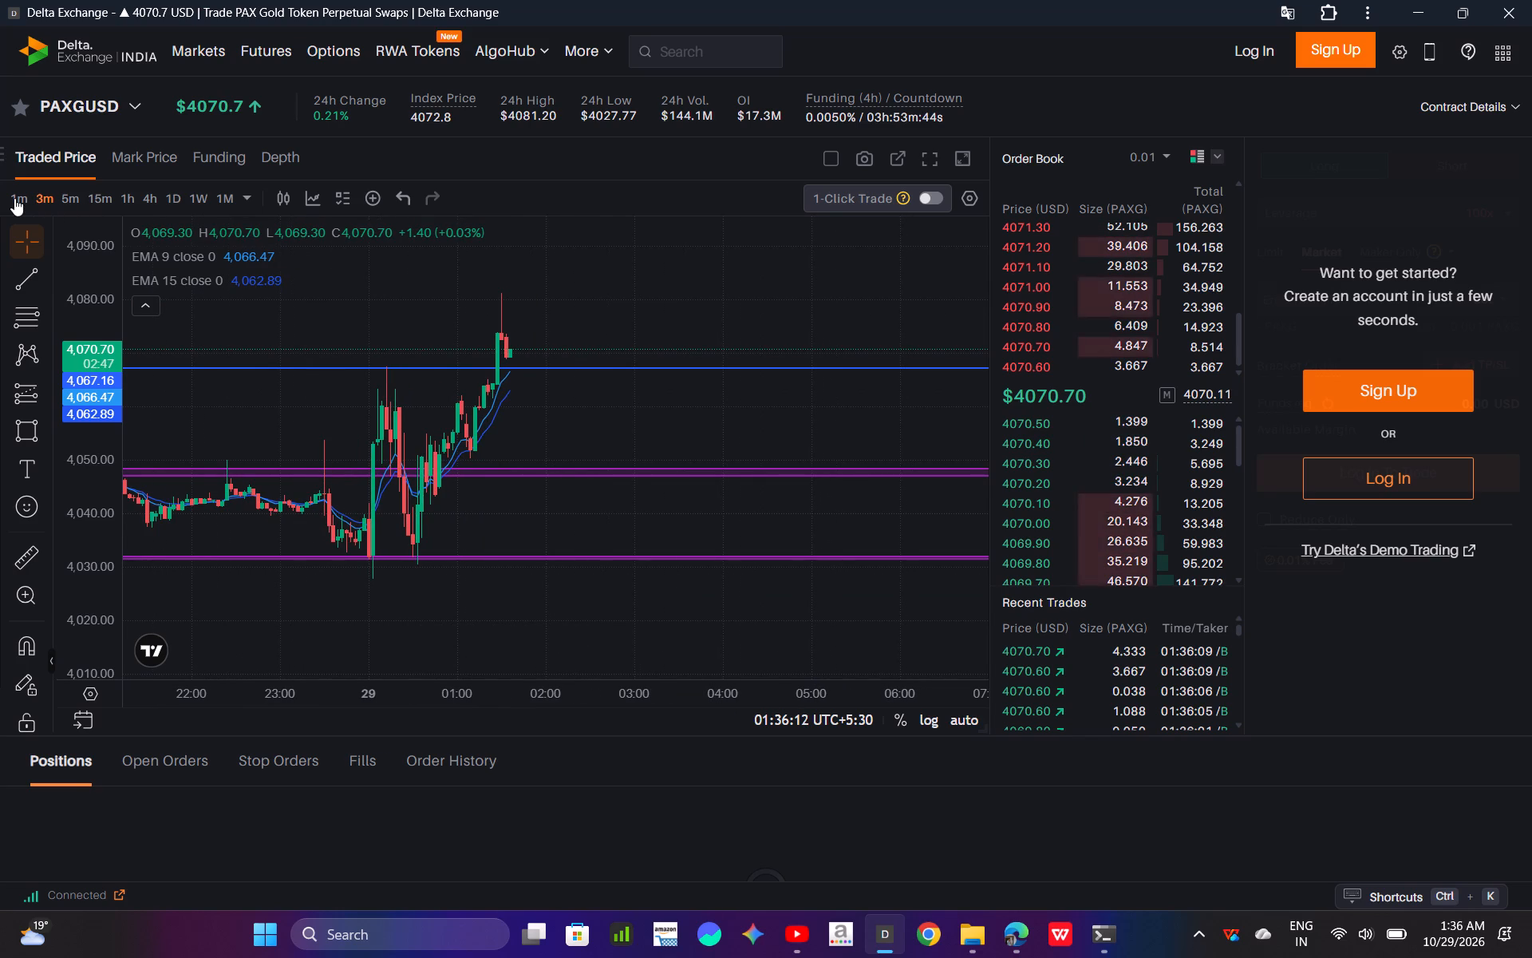
{"action": "left_click_drag", "start_coordinate": [53, 372], "coordinate": [44, 248]}
{"action": "left_click_drag", "start_coordinate": [103, 382], "coordinate": [110, 335]}
{"action": "left_click_drag", "start_coordinate": [541, 406], "coordinate": [552, 586]}
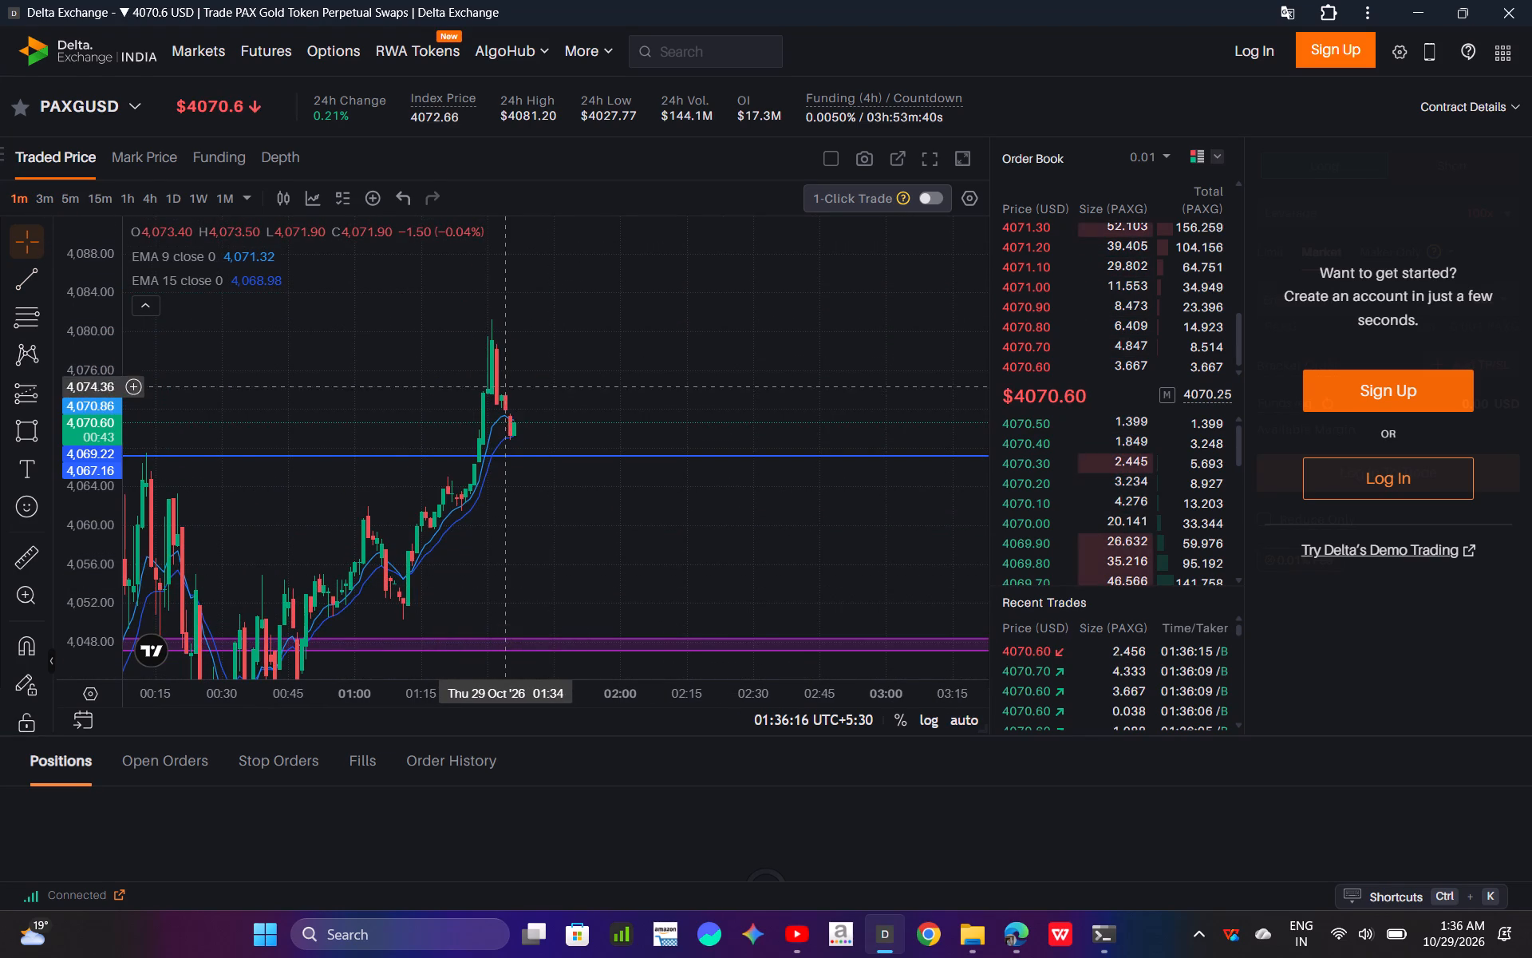
{"action": "left_click_drag", "start_coordinate": [657, 700], "coordinate": [843, 683]}
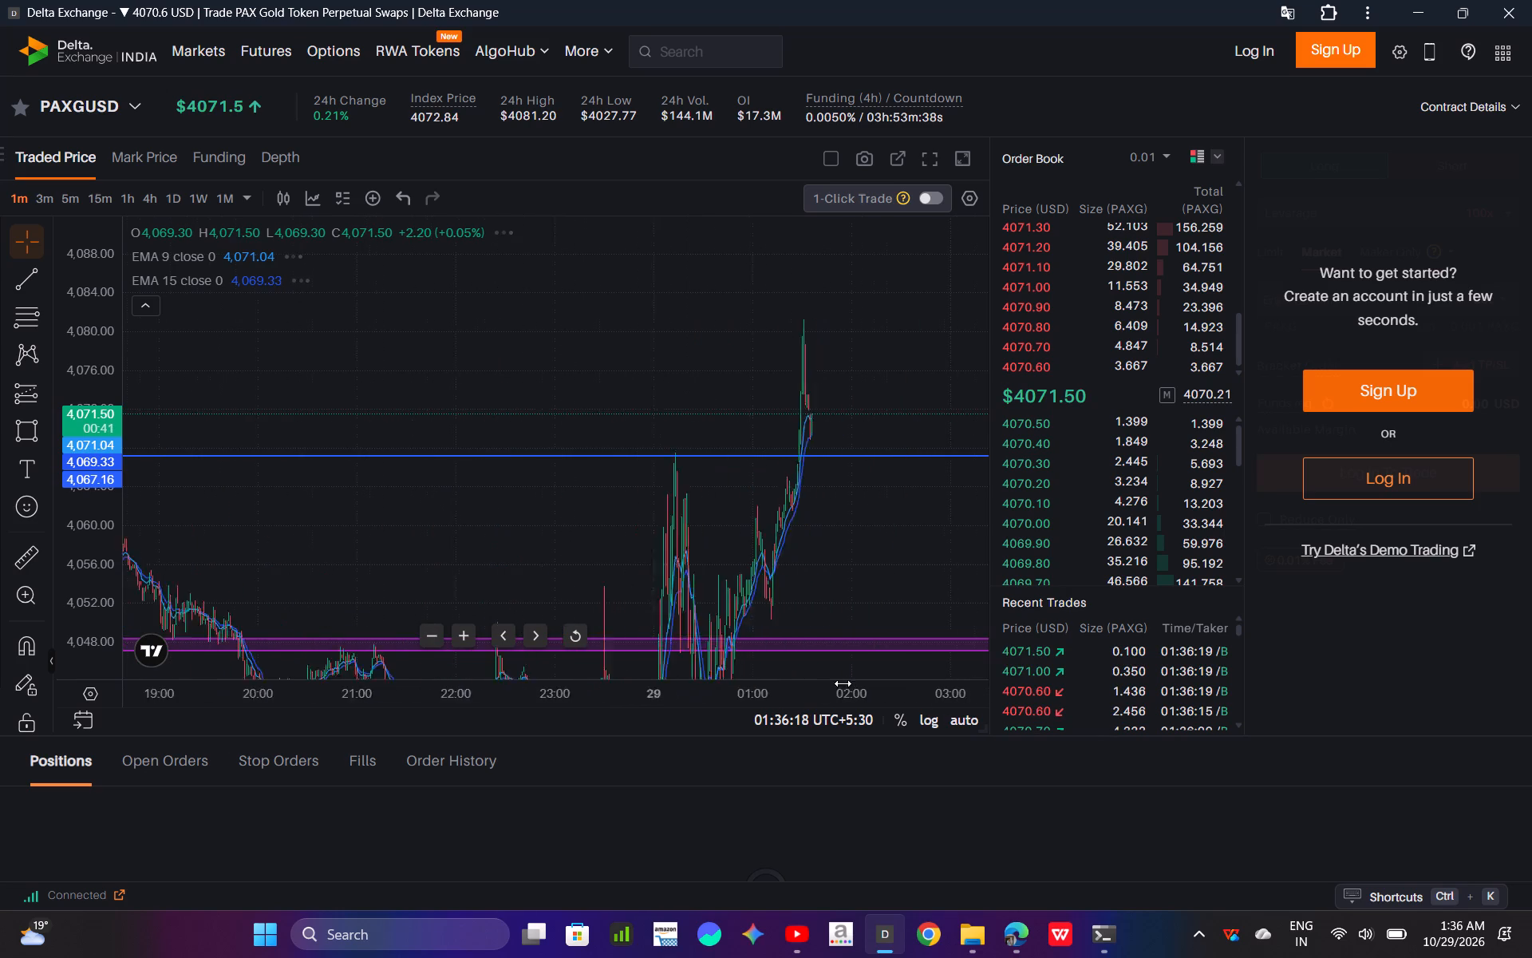
{"action": "left_click_drag", "start_coordinate": [843, 683], "coordinate": [626, 686]}
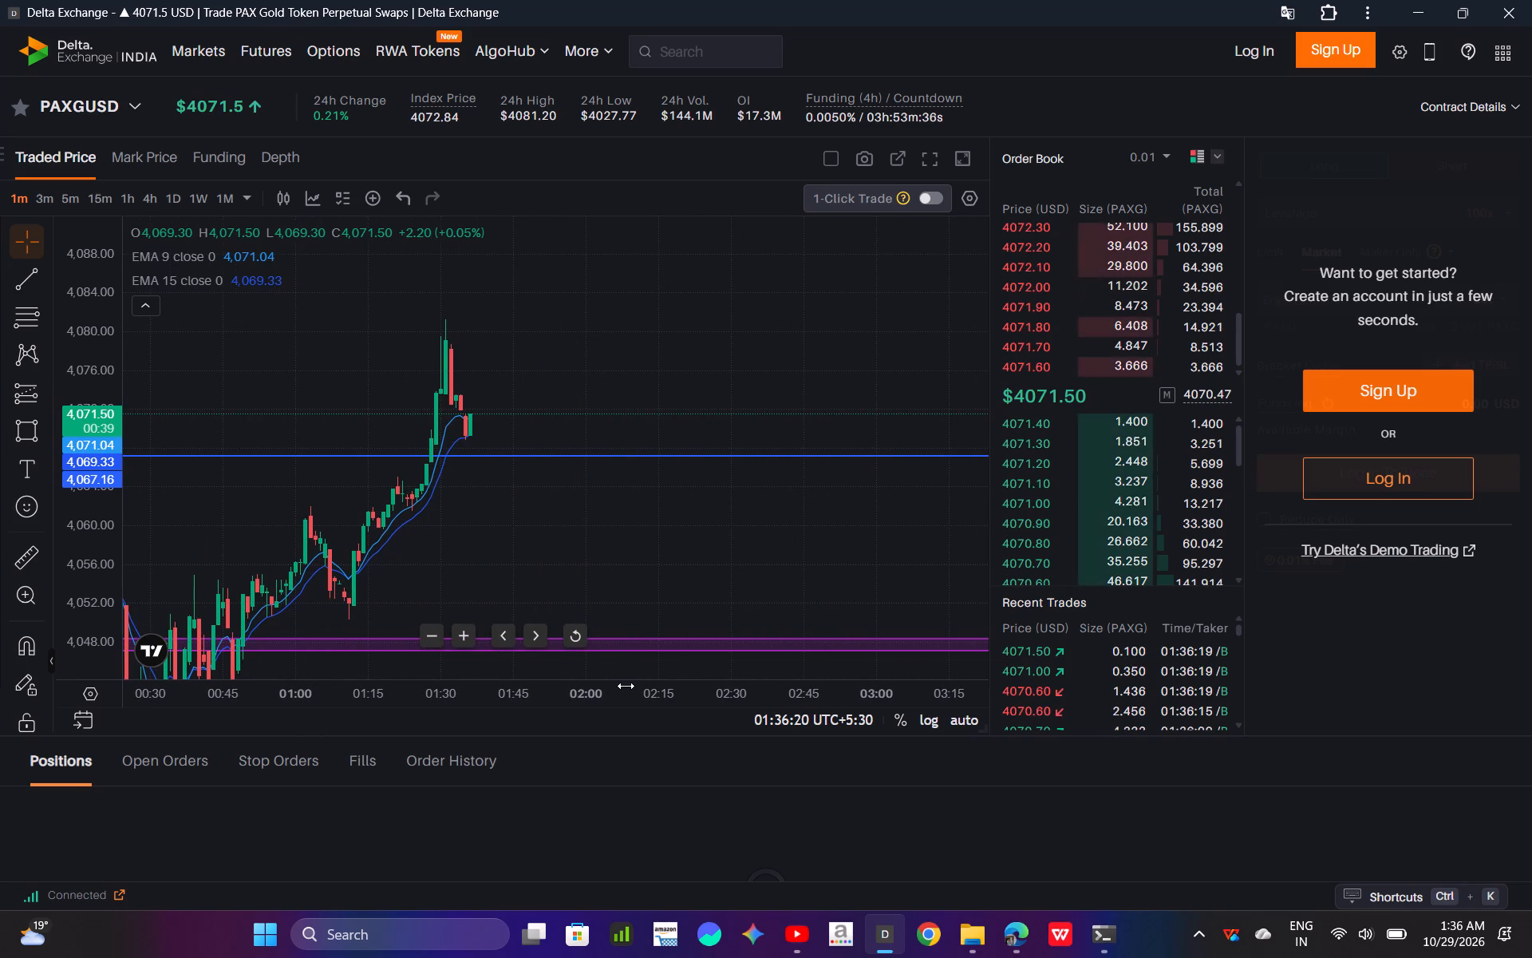
{"action": "left_click_drag", "start_coordinate": [626, 686], "coordinate": [644, 683]}
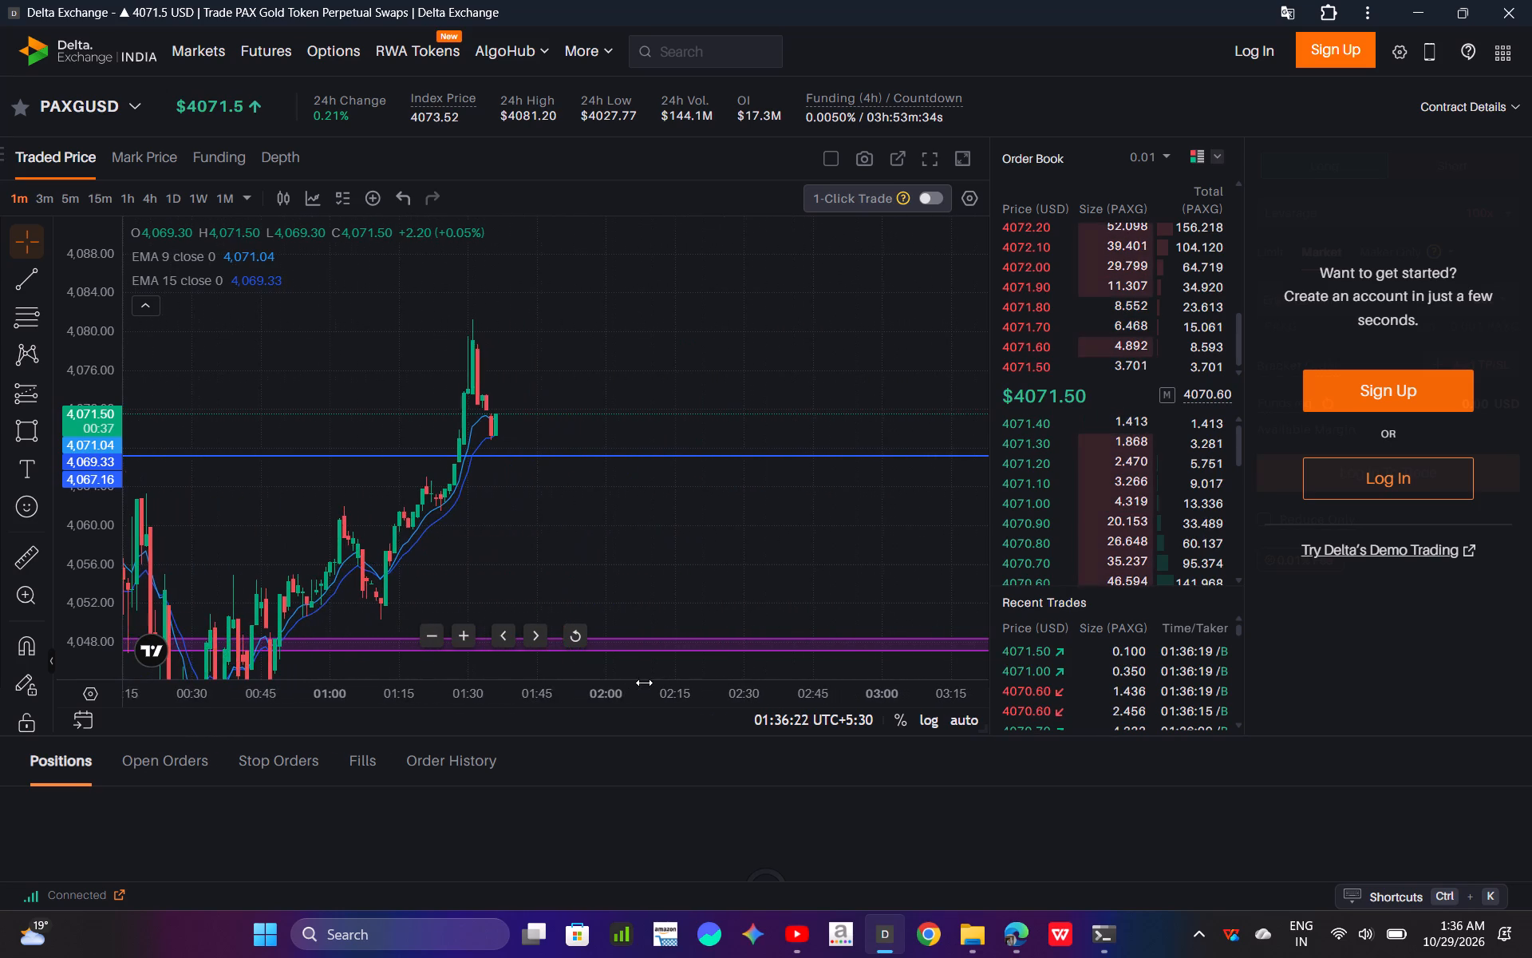
{"action": "left_click_drag", "start_coordinate": [644, 683], "coordinate": [642, 683]}
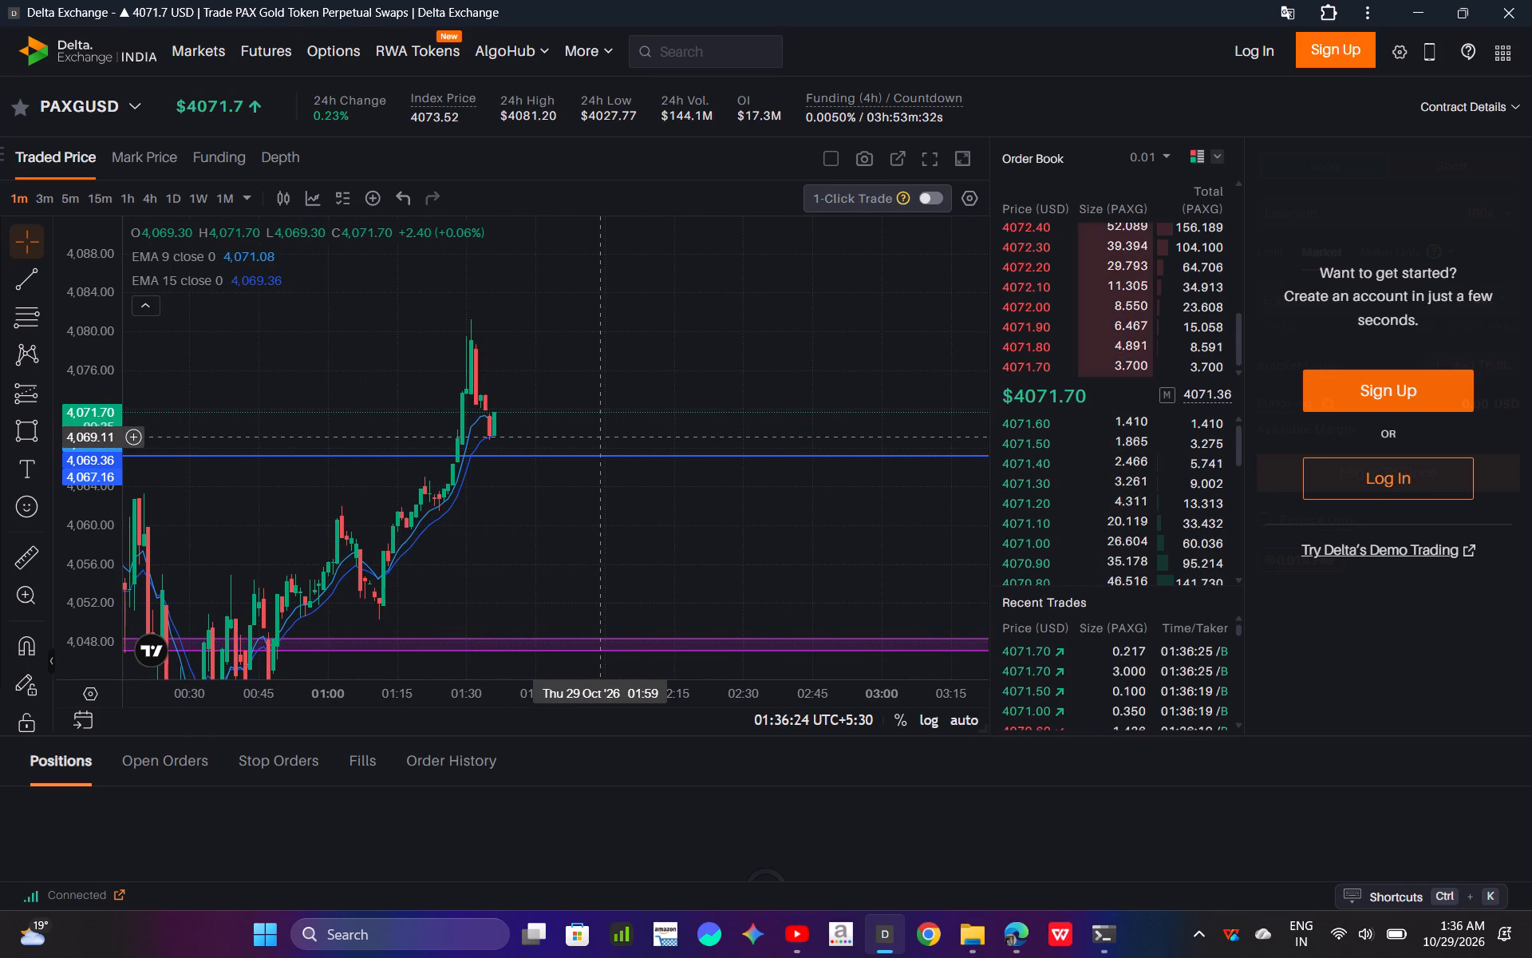
Measure a short price range just above the blue horizontal line on the PAXGUSD 1m chart.
{"action": "left_click", "coordinate": [599, 437], "text": "shift"}
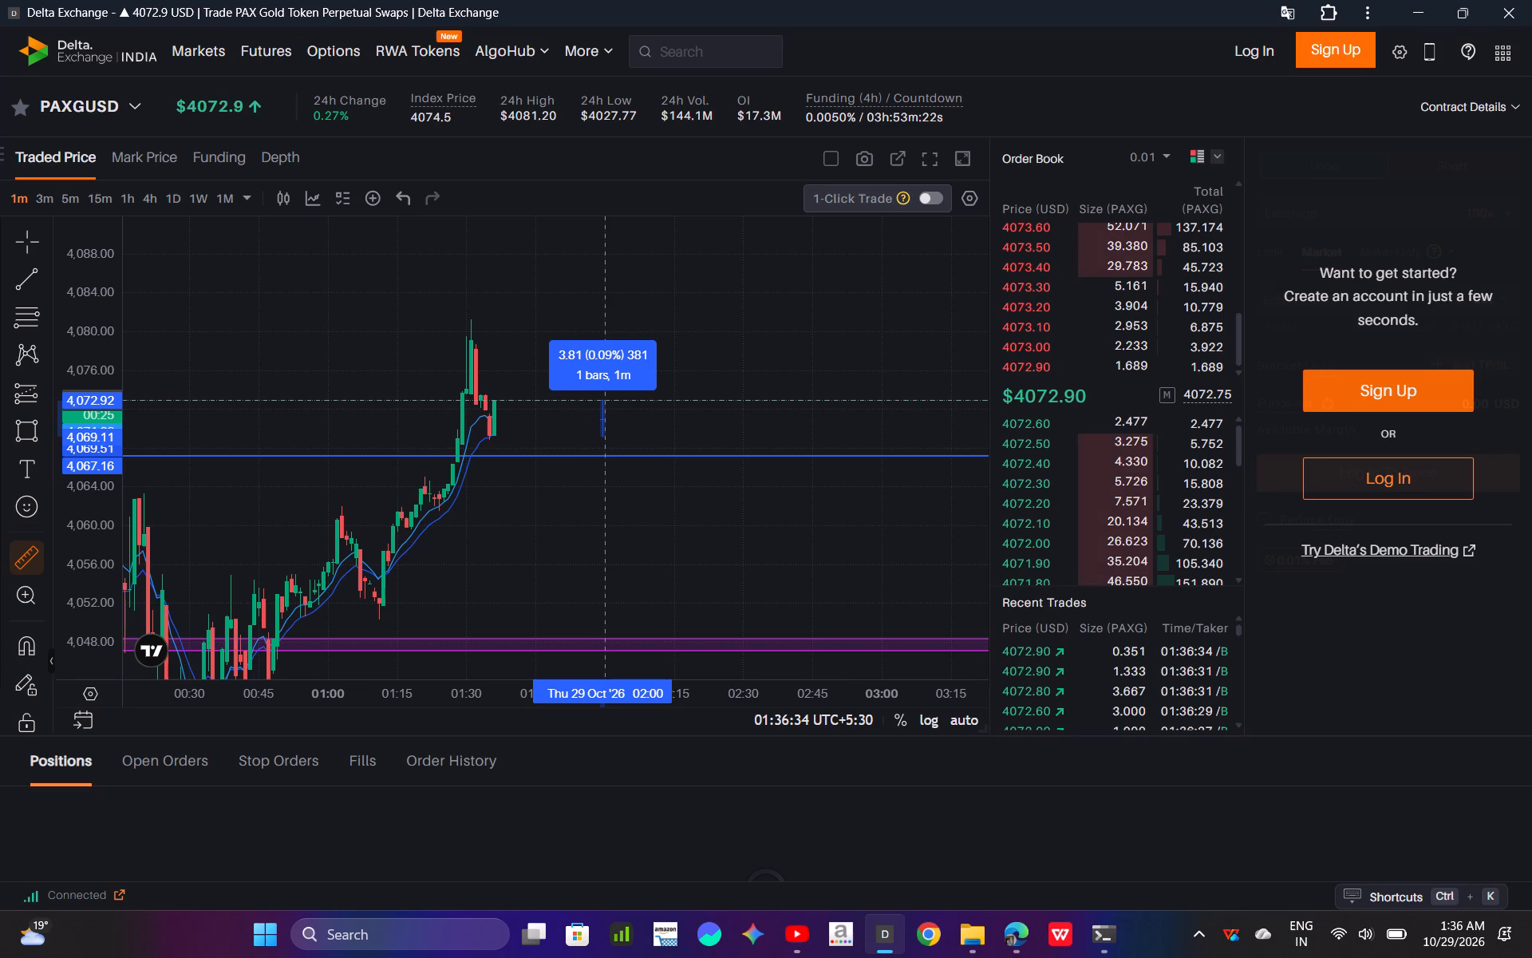
{"action": "double_click", "coordinate": [610, 397]}
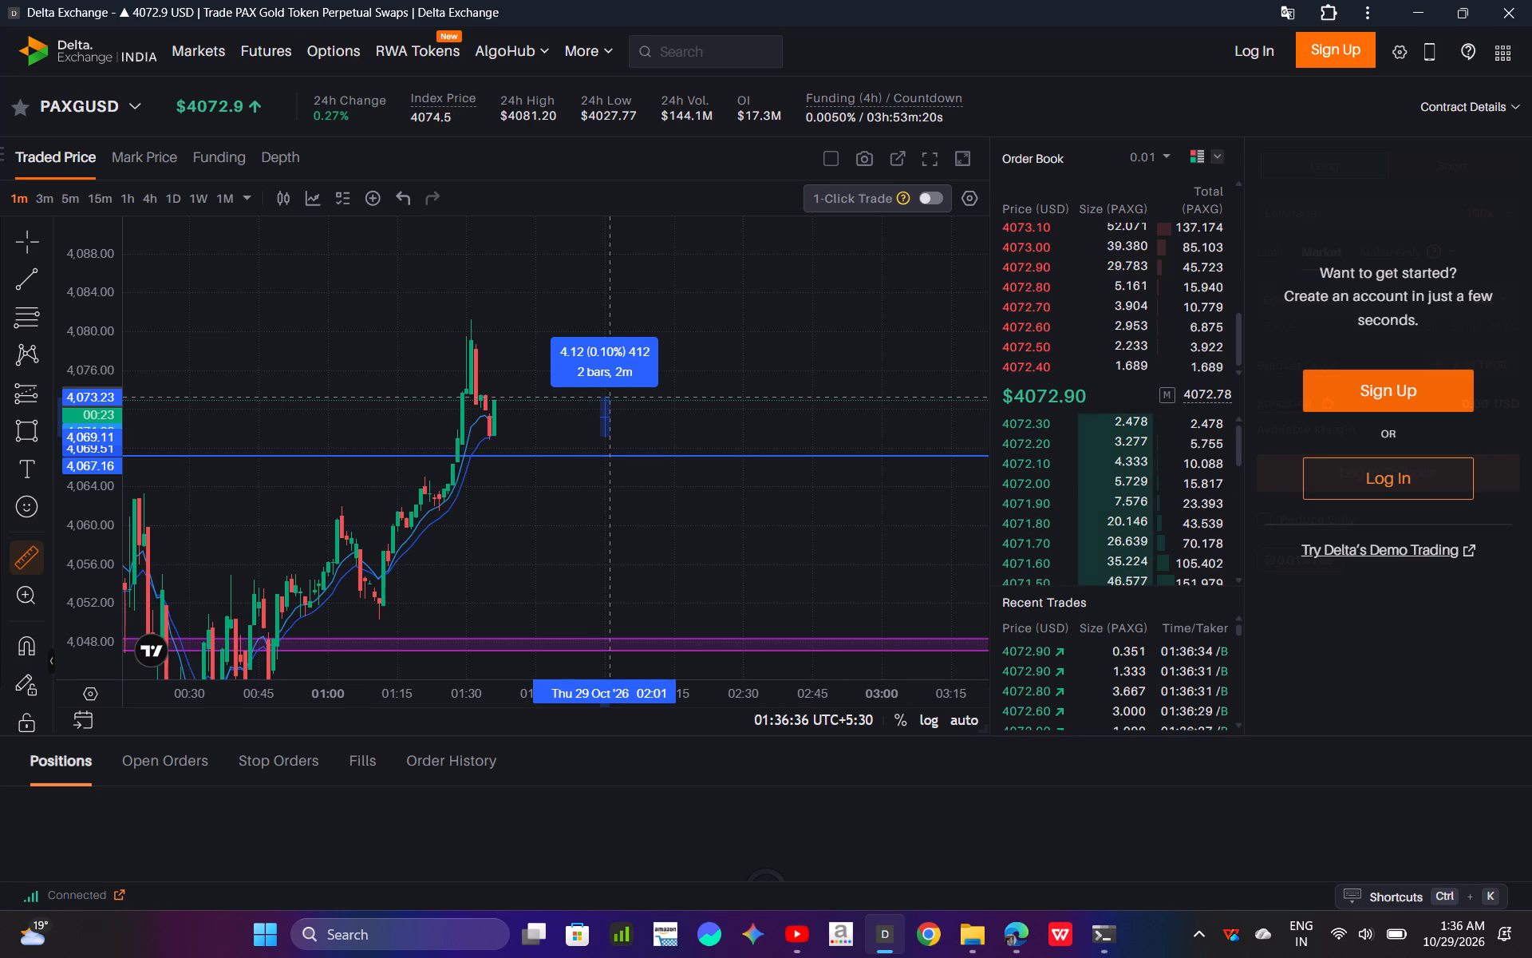
{"action": "left_click", "coordinate": [755, 266]}
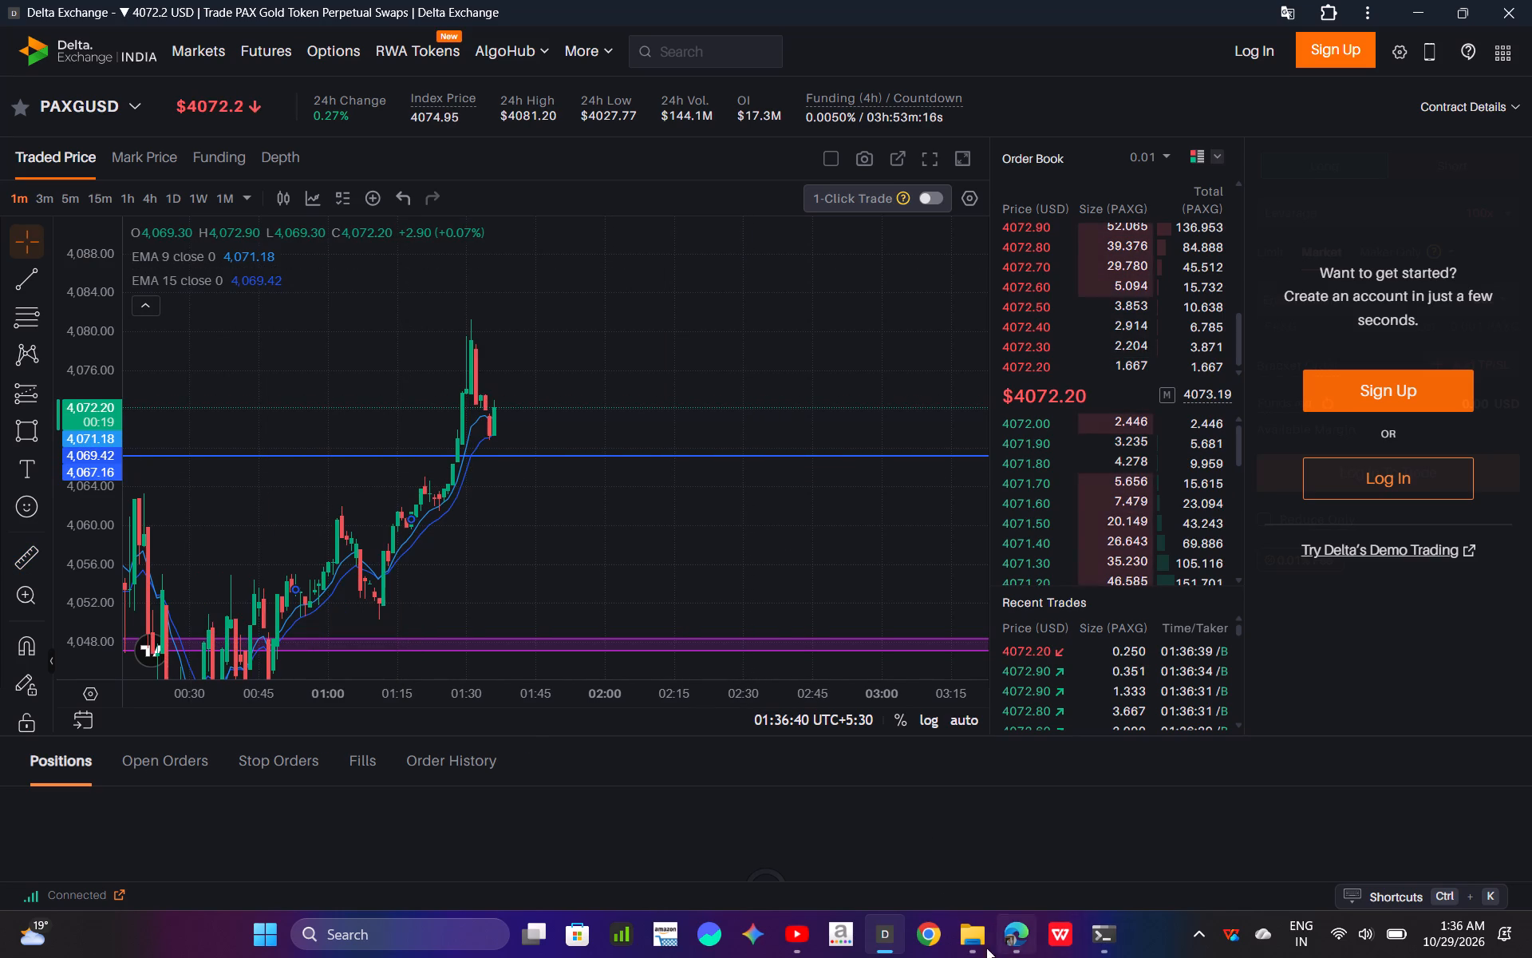
Switch to BTCUSD and view recent price action above the purple zone on the 1m chart.
{"action": "left_click", "coordinate": [695, 40]}
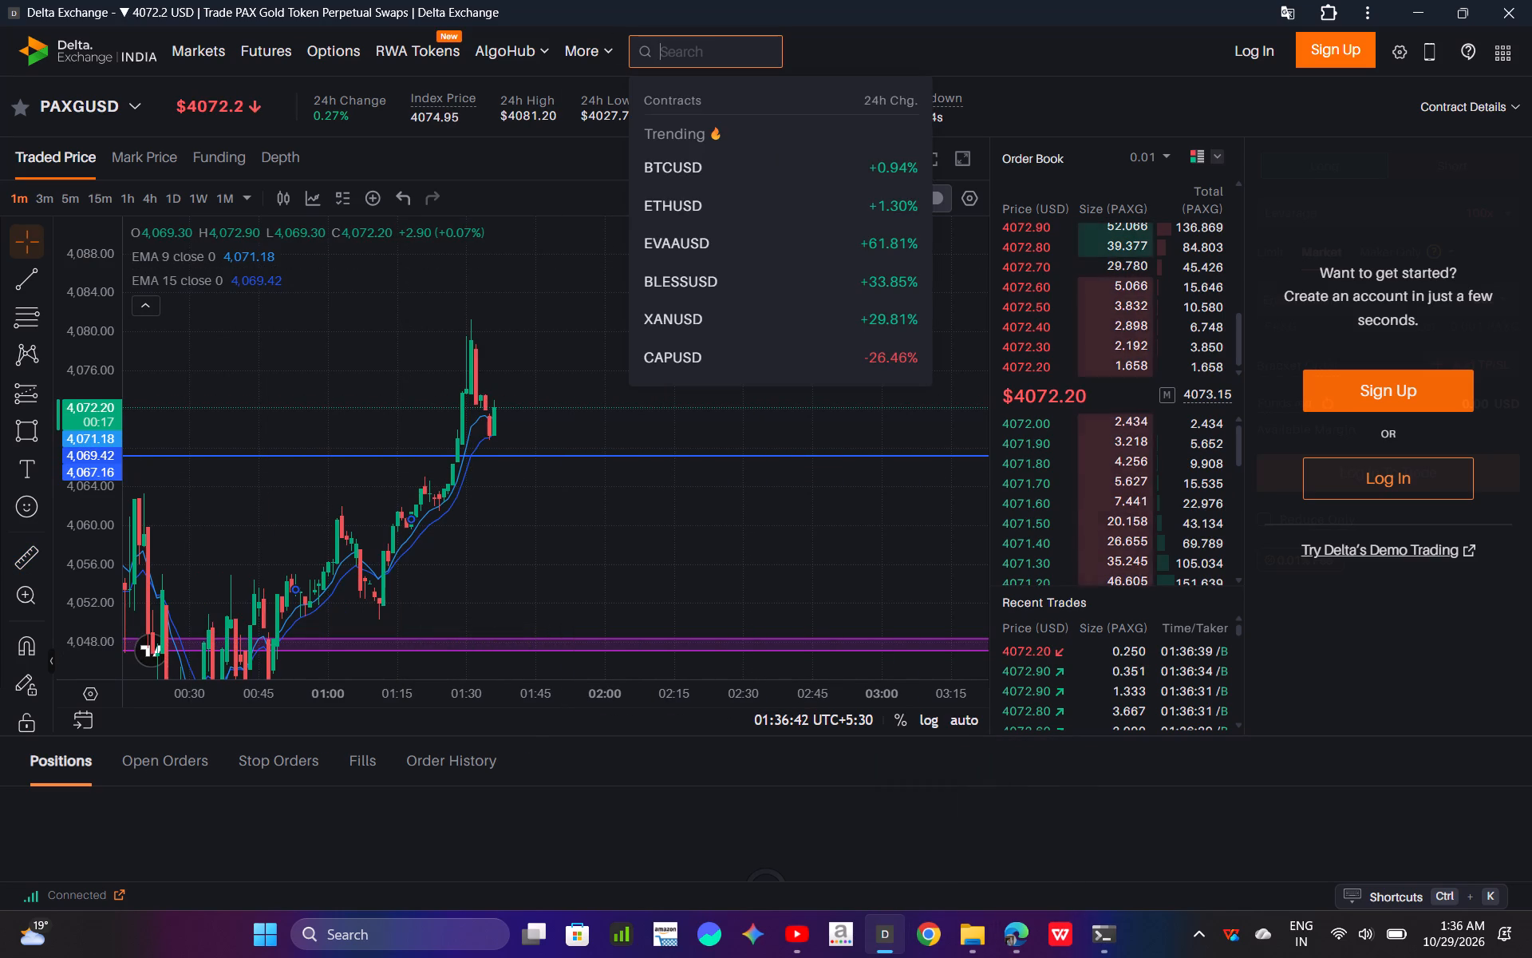
{"action": "left_click", "coordinate": [759, 176]}
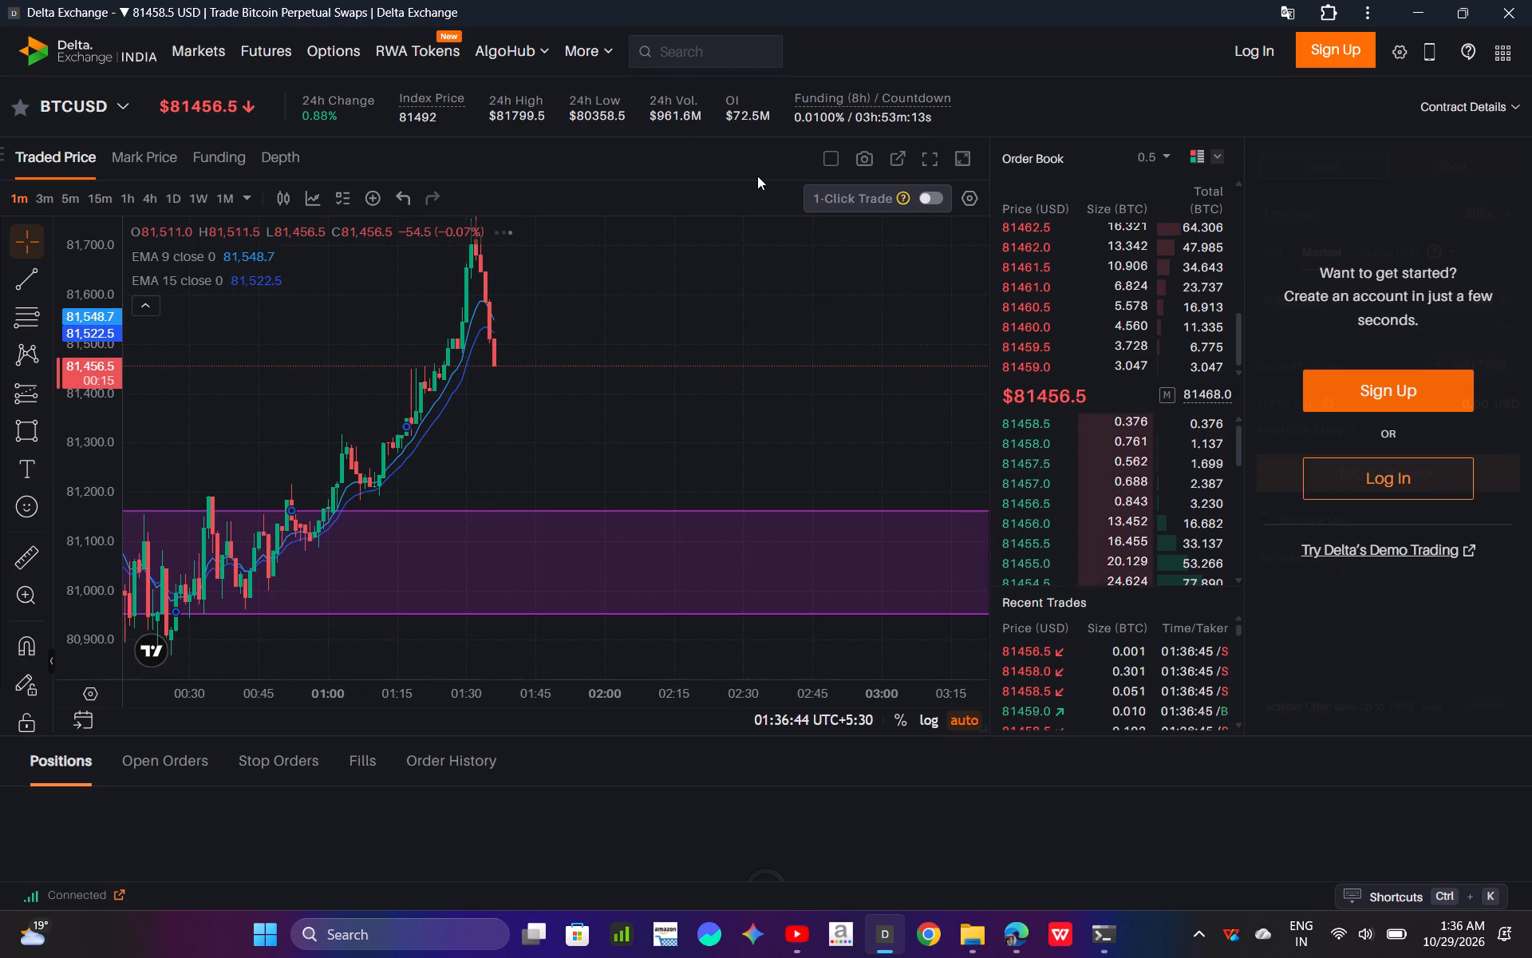
{"action": "left_click_drag", "start_coordinate": [107, 253], "coordinate": [132, 433]}
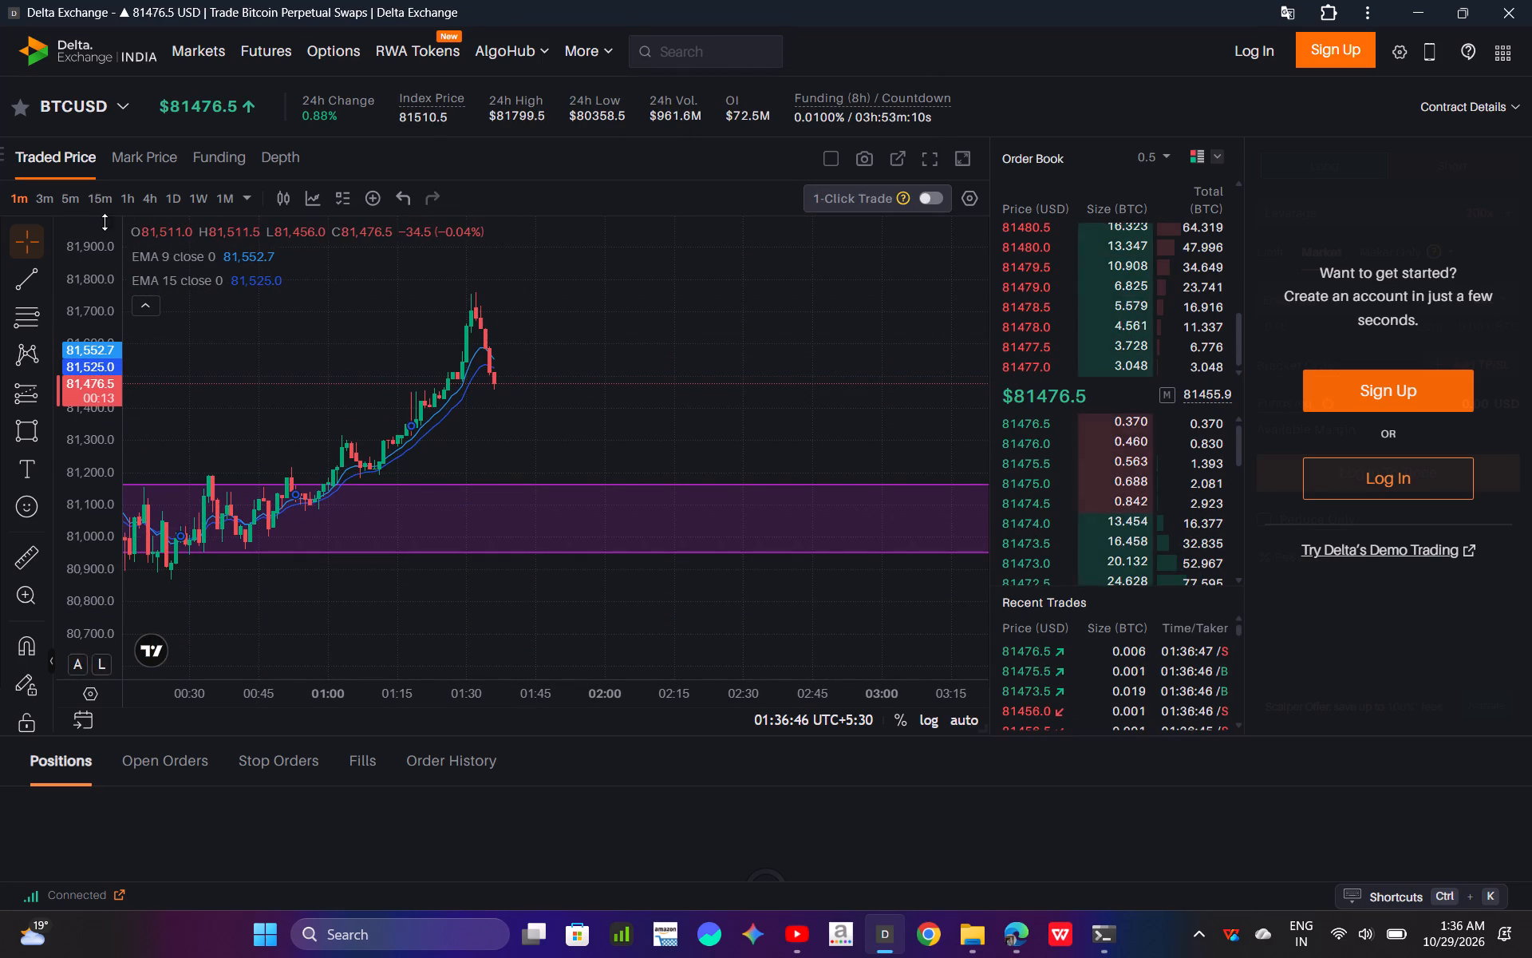
Switch to ETHUSD and examine price around the long position's entry on the 1m and 3m charts.
{"action": "left_click", "coordinate": [756, 65]}
{"action": "left_click", "coordinate": [747, 205]}
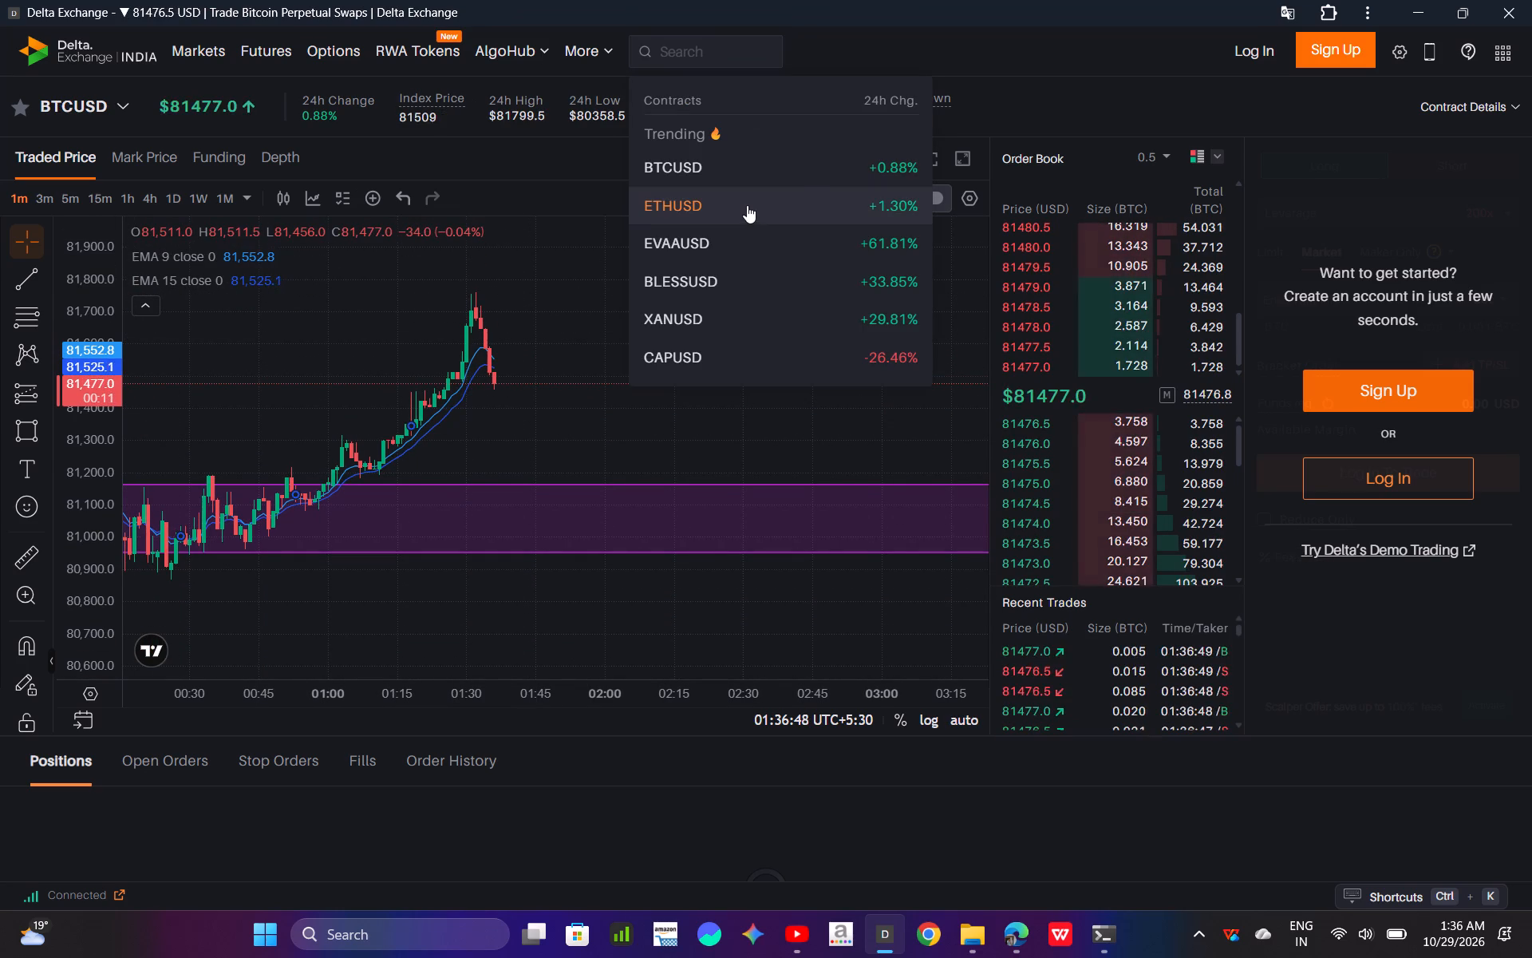
{"action": "left_click", "coordinate": [123, 289]}
{"action": "left_click_drag", "start_coordinate": [123, 289], "coordinate": [131, 456]}
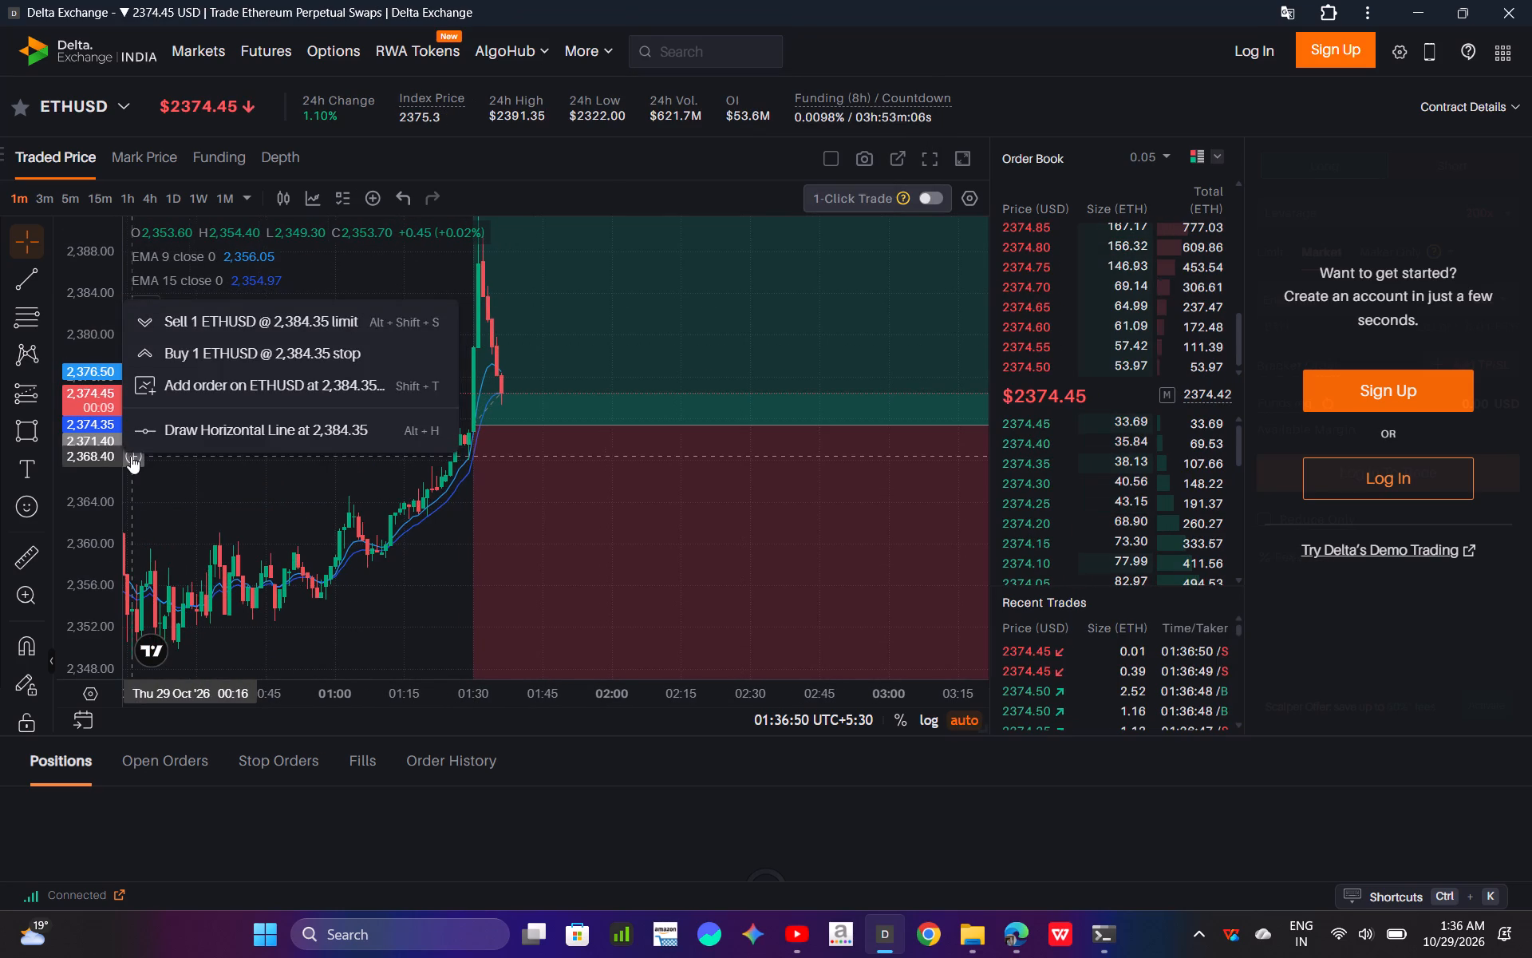
{"action": "left_click_drag", "start_coordinate": [86, 324], "coordinate": [98, 453]}
{"action": "left_click", "coordinate": [48, 203]}
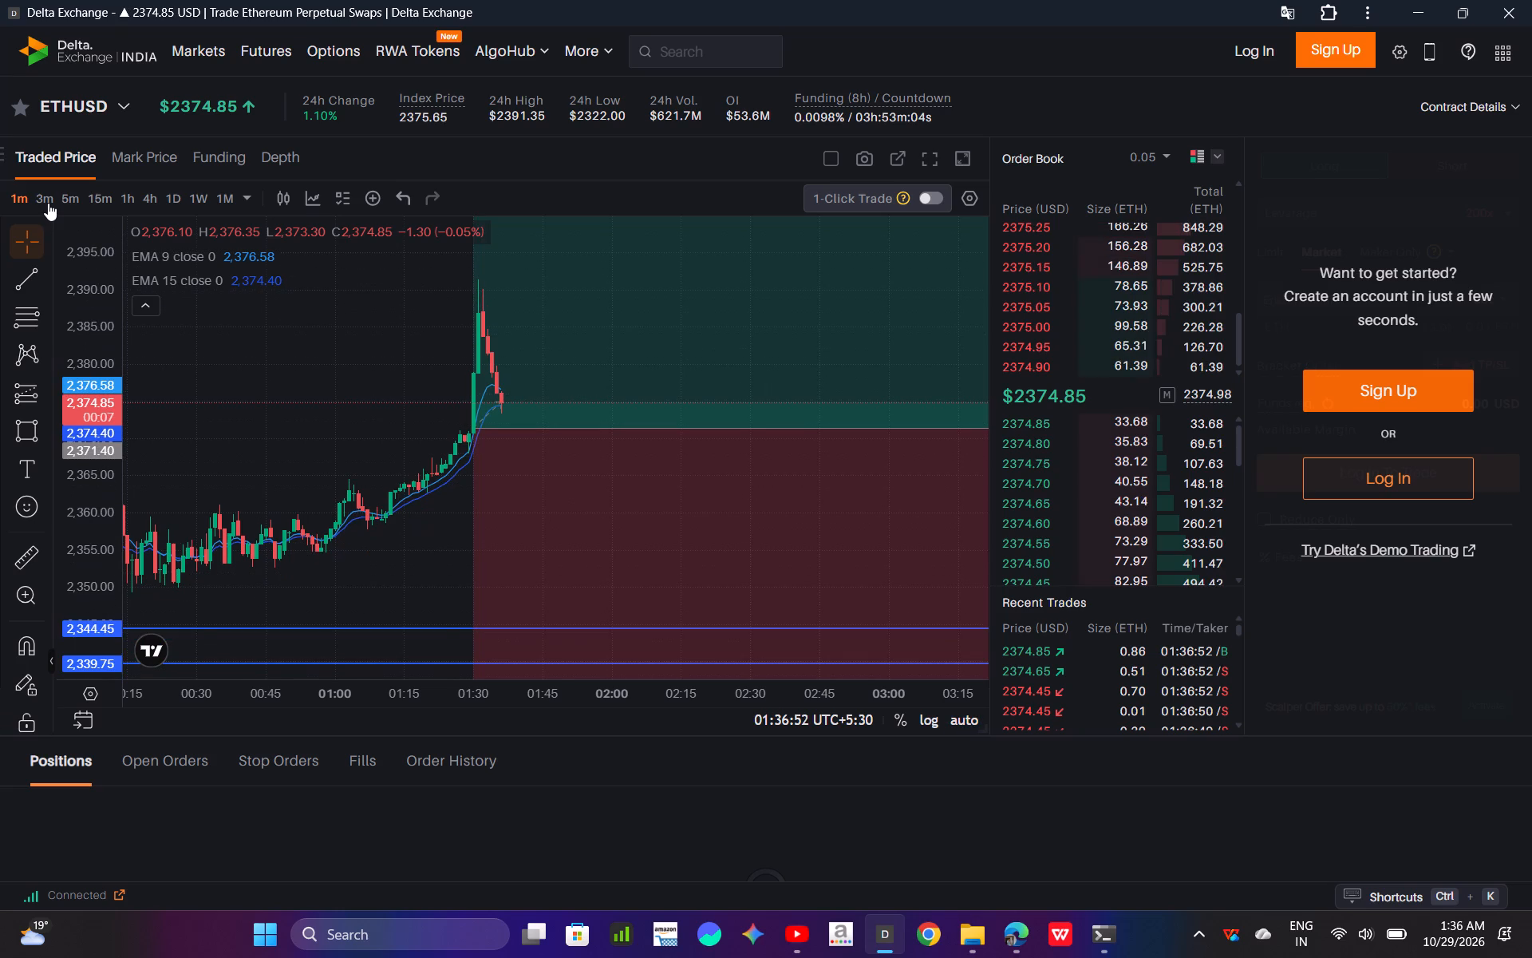
{"action": "left_click_drag", "start_coordinate": [154, 387], "coordinate": [122, 342]}
{"action": "left_click_drag", "start_coordinate": [122, 342], "coordinate": [107, 337]}
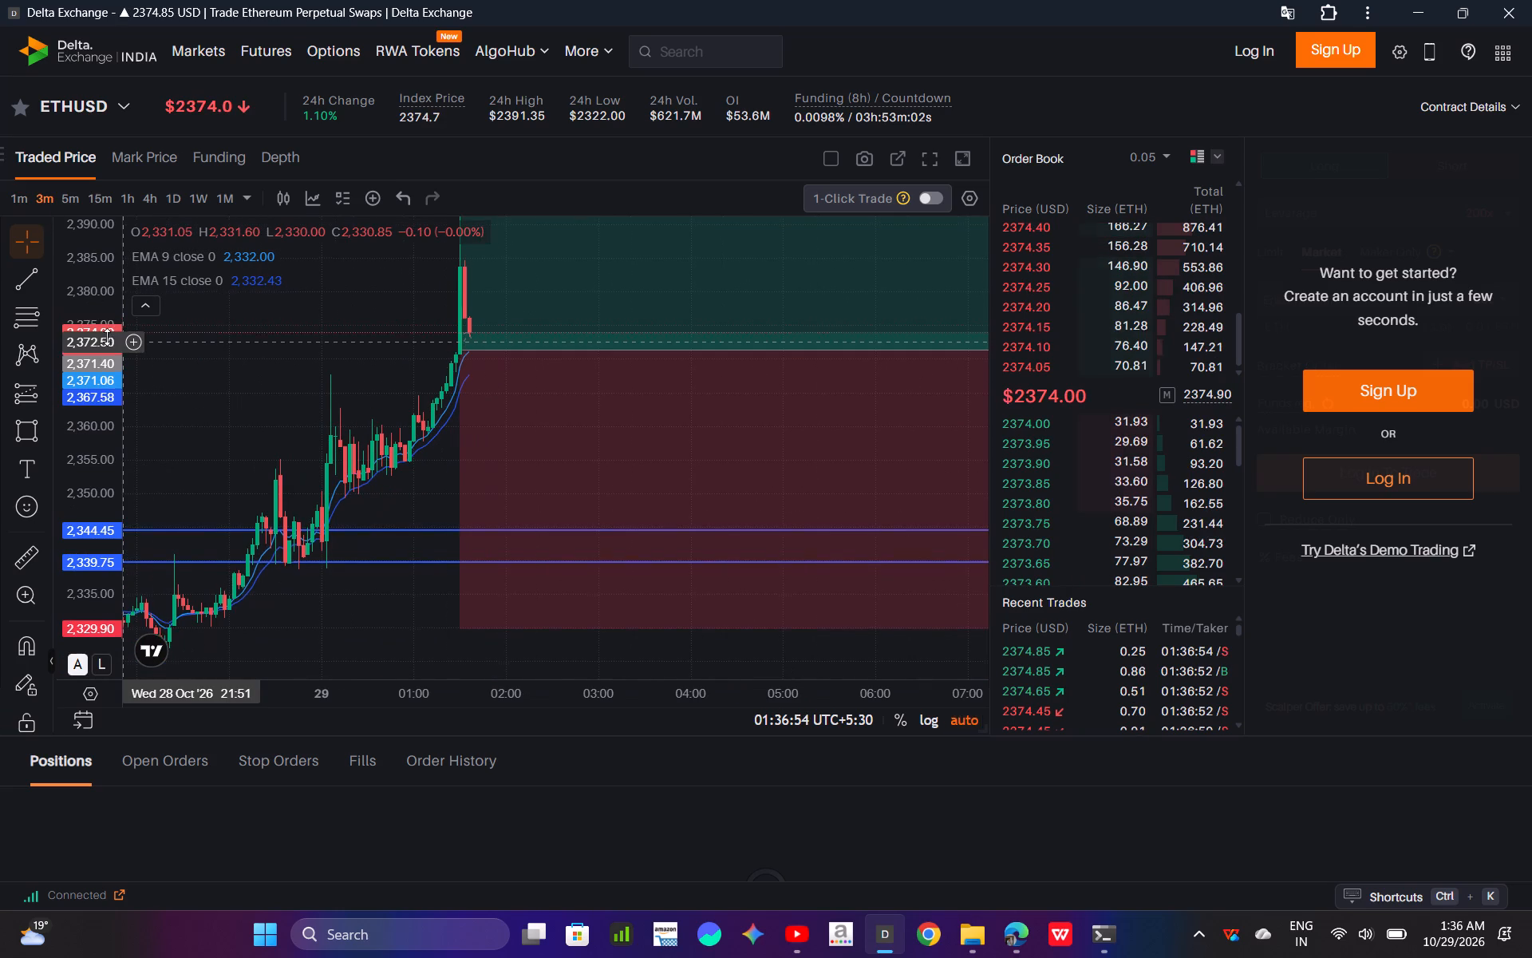
{"action": "left_click_drag", "start_coordinate": [107, 337], "coordinate": [105, 335]}
{"action": "left_click_drag", "start_coordinate": [105, 335], "coordinate": [105, 476]}
{"action": "left_click_drag", "start_coordinate": [365, 414], "coordinate": [178, 439]}
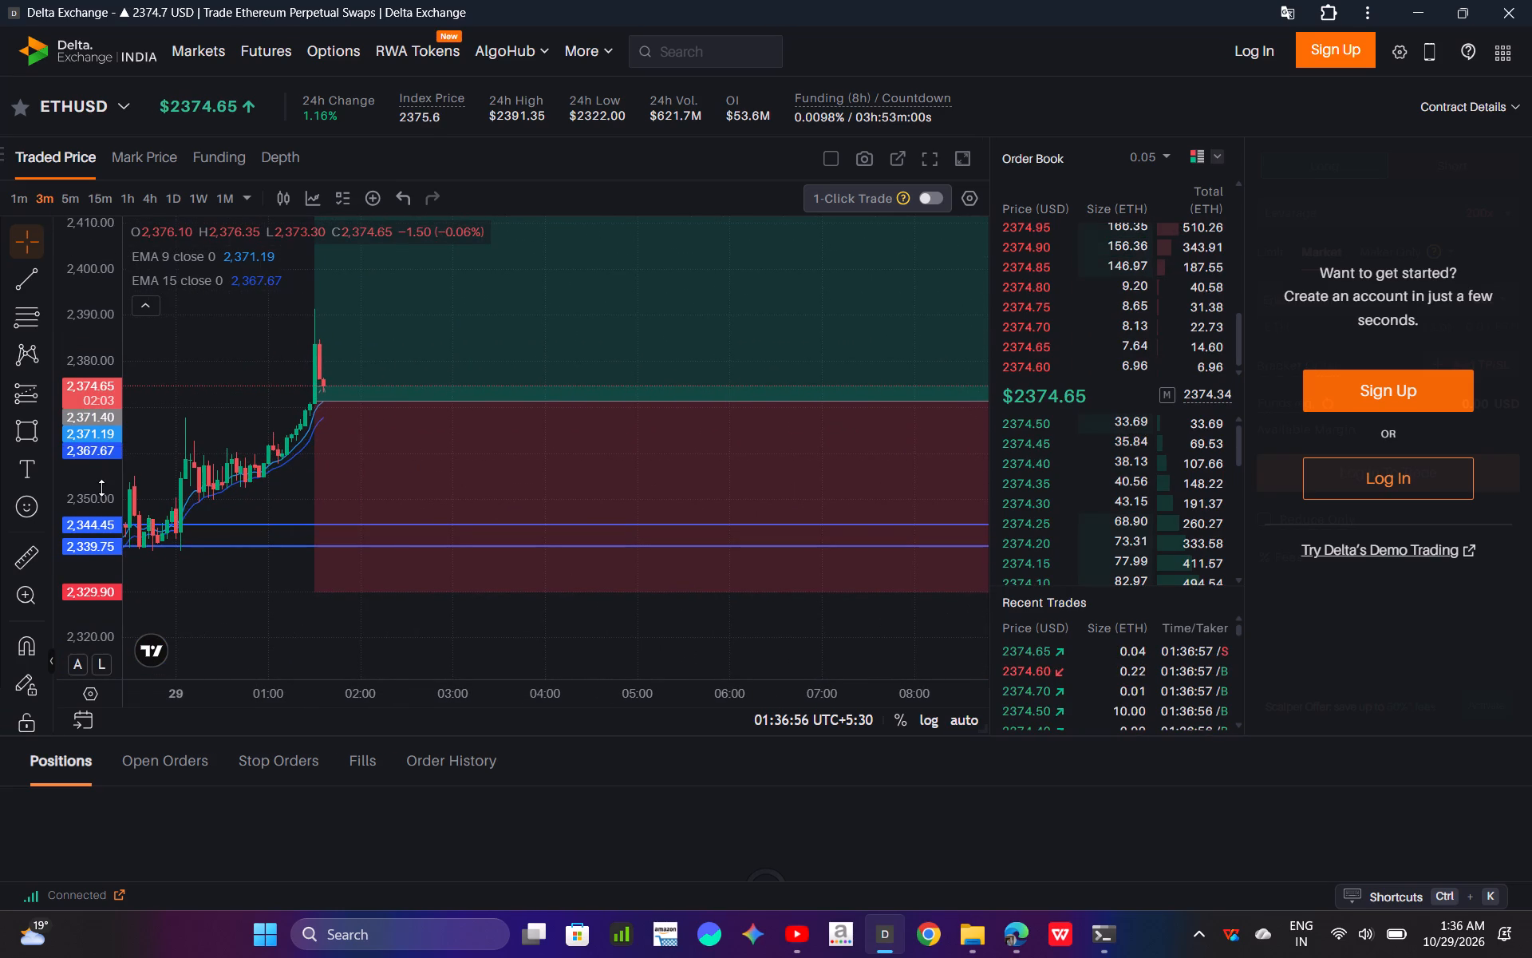
{"action": "left_click_drag", "start_coordinate": [101, 488], "coordinate": [101, 422]}
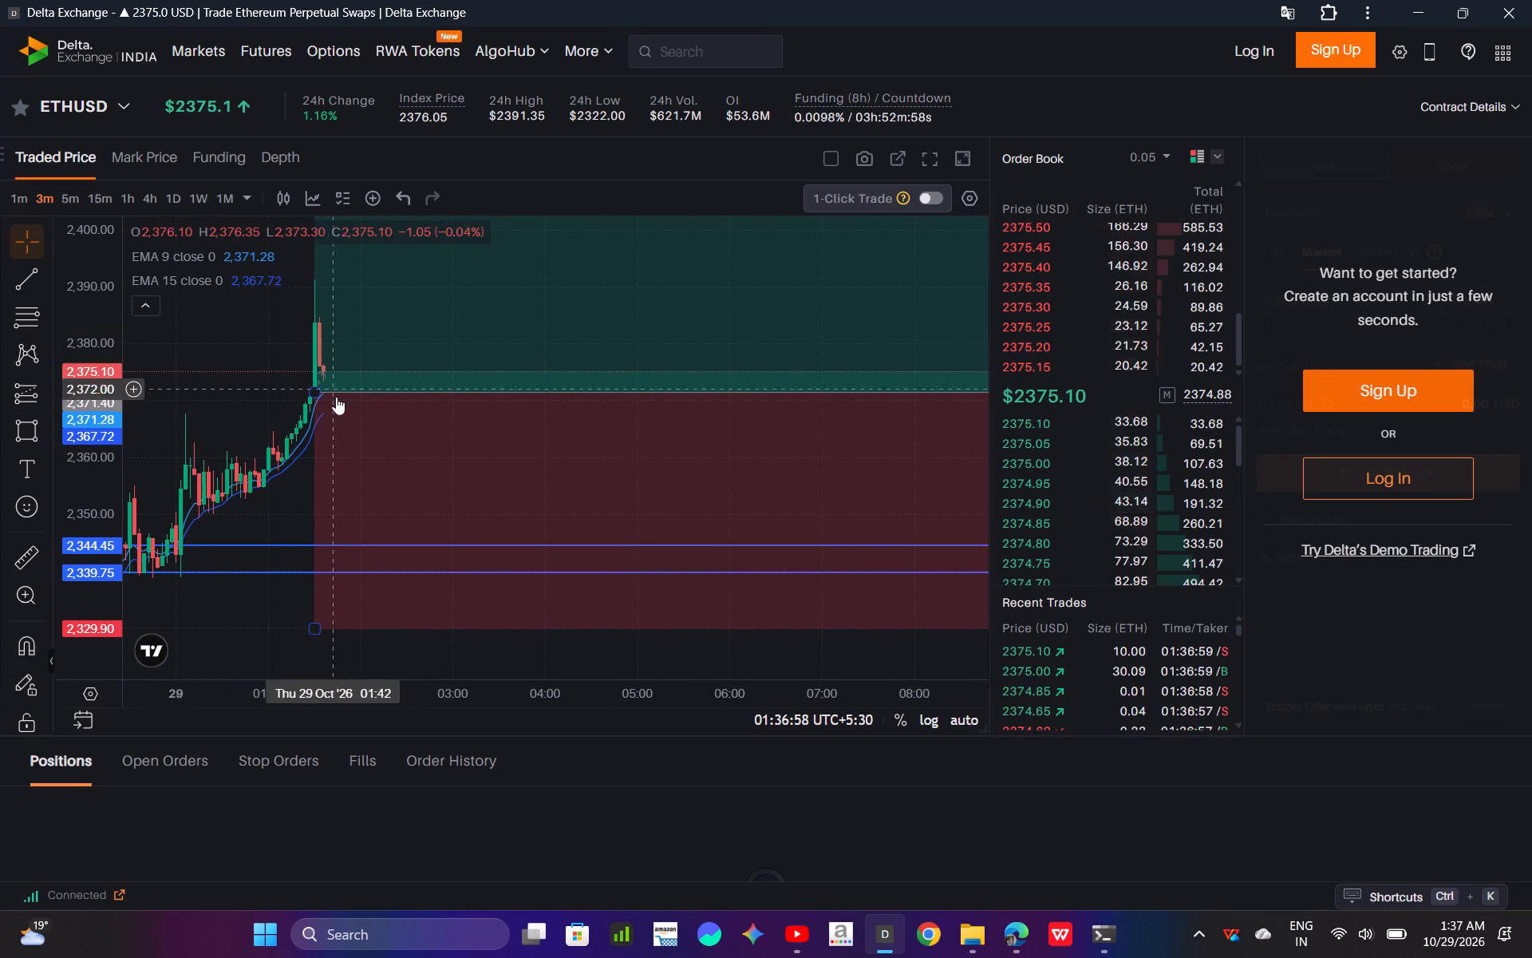
Minimise the trading window and close the jacket search, men's sweatshirt and men's hoodie tabs in Microsoft Edge.
{"action": "left_click", "coordinate": [1431, 4]}
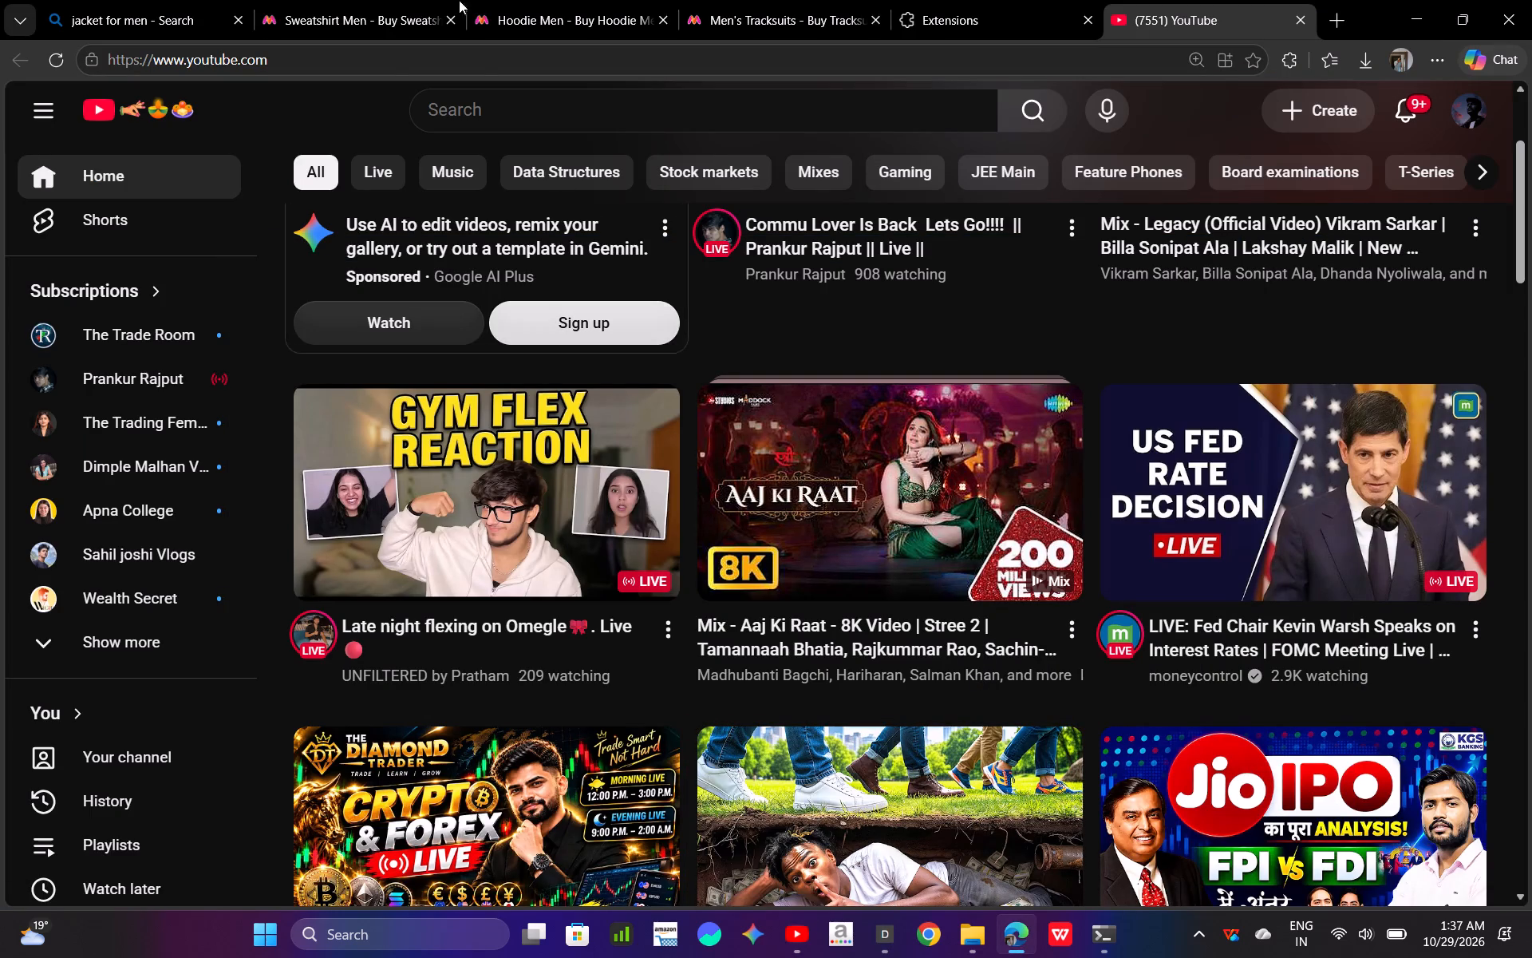
{"action": "double_click", "coordinate": [243, 23]}
{"action": "left_click", "coordinate": [243, 23]}
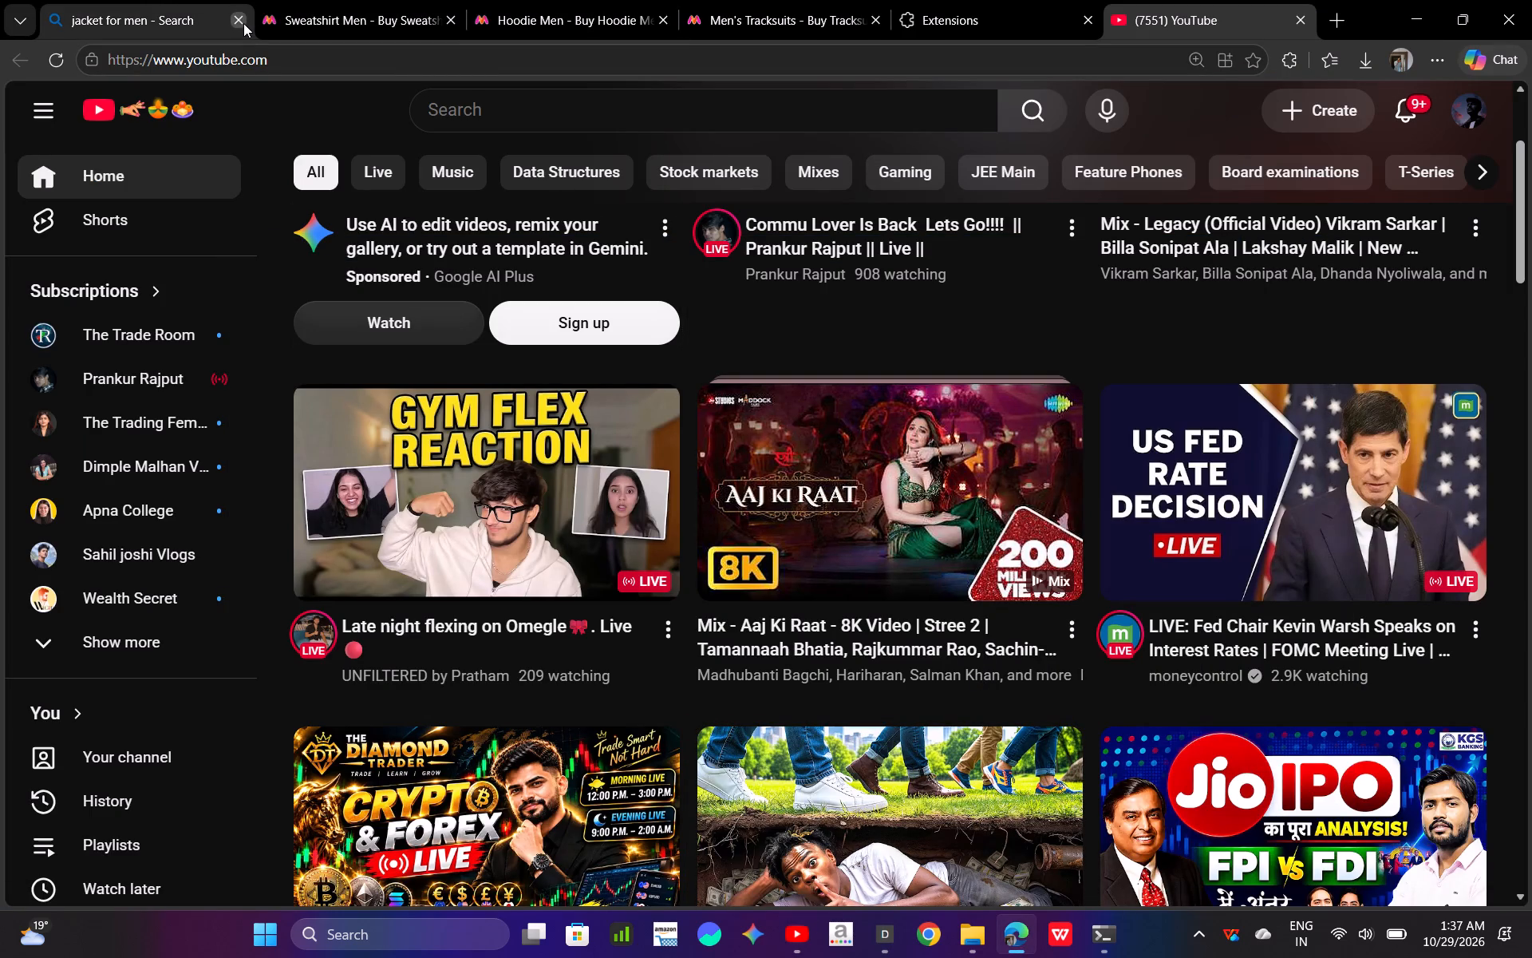
{"action": "left_click", "coordinate": [243, 23]}
{"action": "left_click", "coordinate": [243, 23]}
{"action": "left_click", "coordinate": [243, 23]}
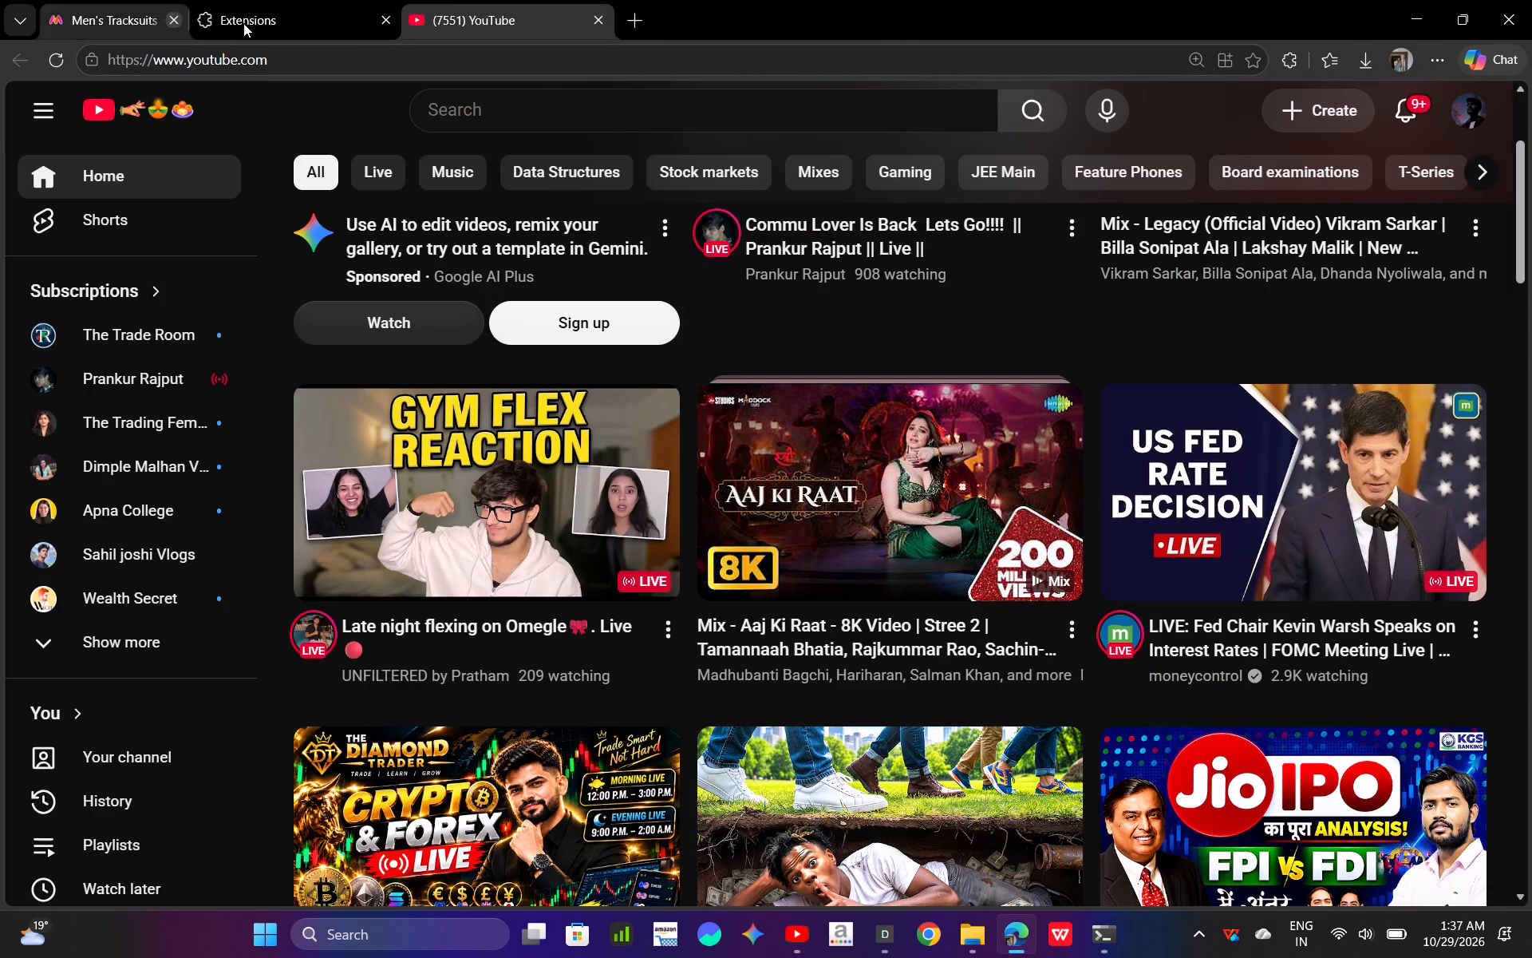
Close the Men's Tracksuits and Extensions tabs in Microsoft Edge, keeping only the YouTube tab.
{"action": "left_click", "coordinate": [243, 23]}
Browse the YouTube home feed through its live streams, Shorts and recommended videos.
{"action": "scroll", "coordinate": [445, 346], "scroll_direction": "up", "scroll_amount": 1}
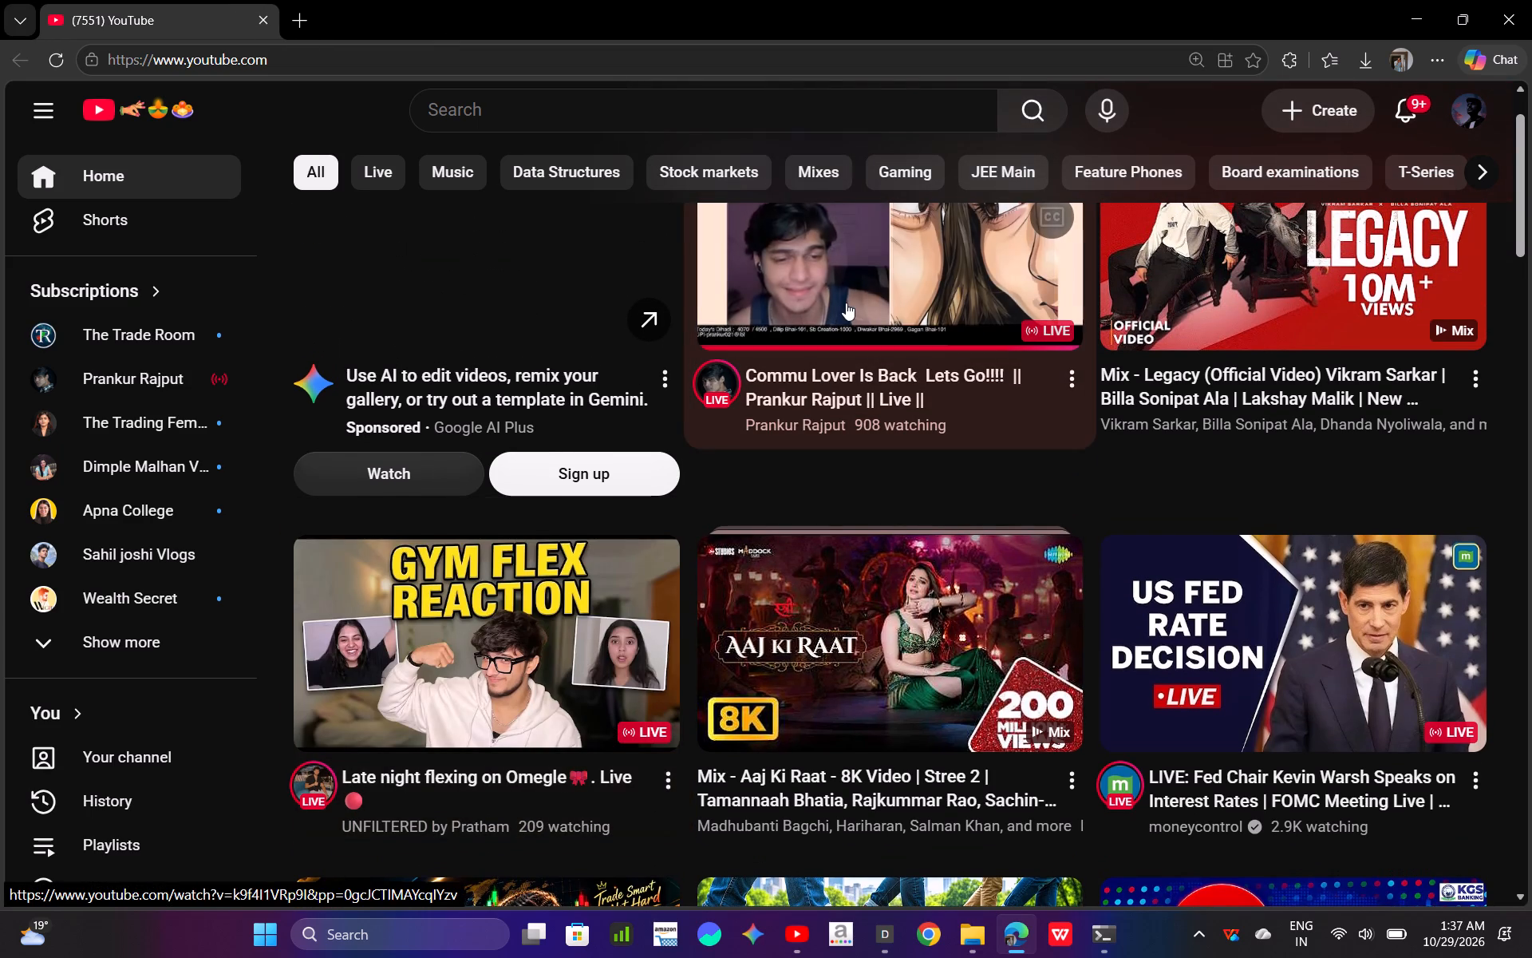
{"action": "scroll", "coordinate": [846, 303], "scroll_direction": "up", "scroll_amount": 1}
{"action": "scroll", "coordinate": [844, 358], "scroll_direction": "down", "scroll_amount": 1}
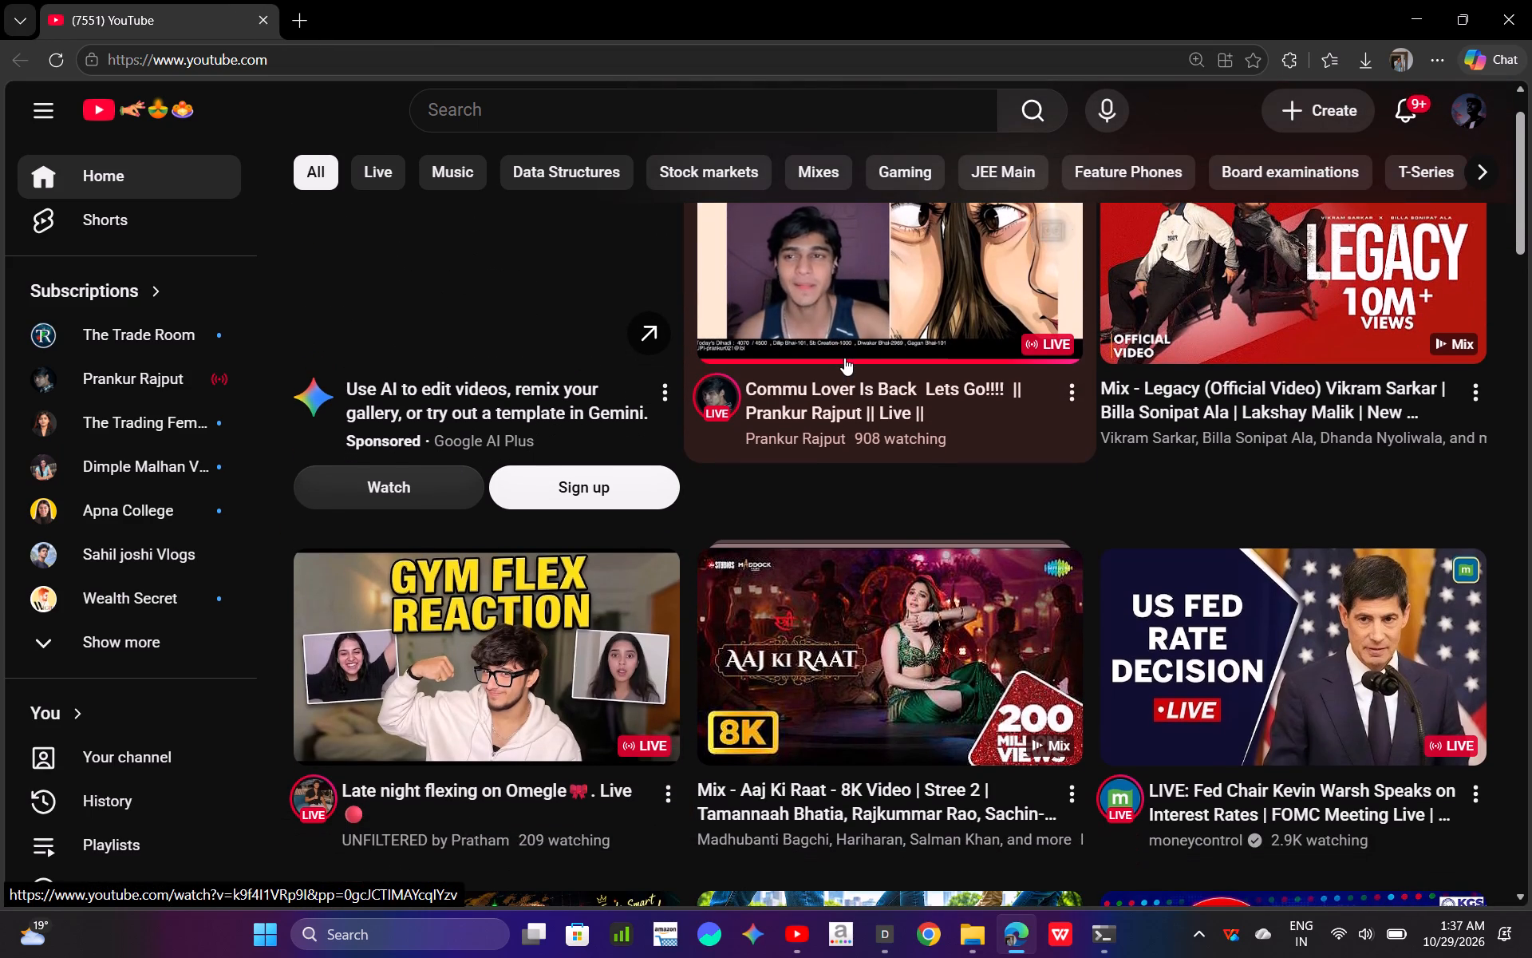
{"action": "scroll", "coordinate": [575, 601], "scroll_direction": "down", "scroll_amount": 1}
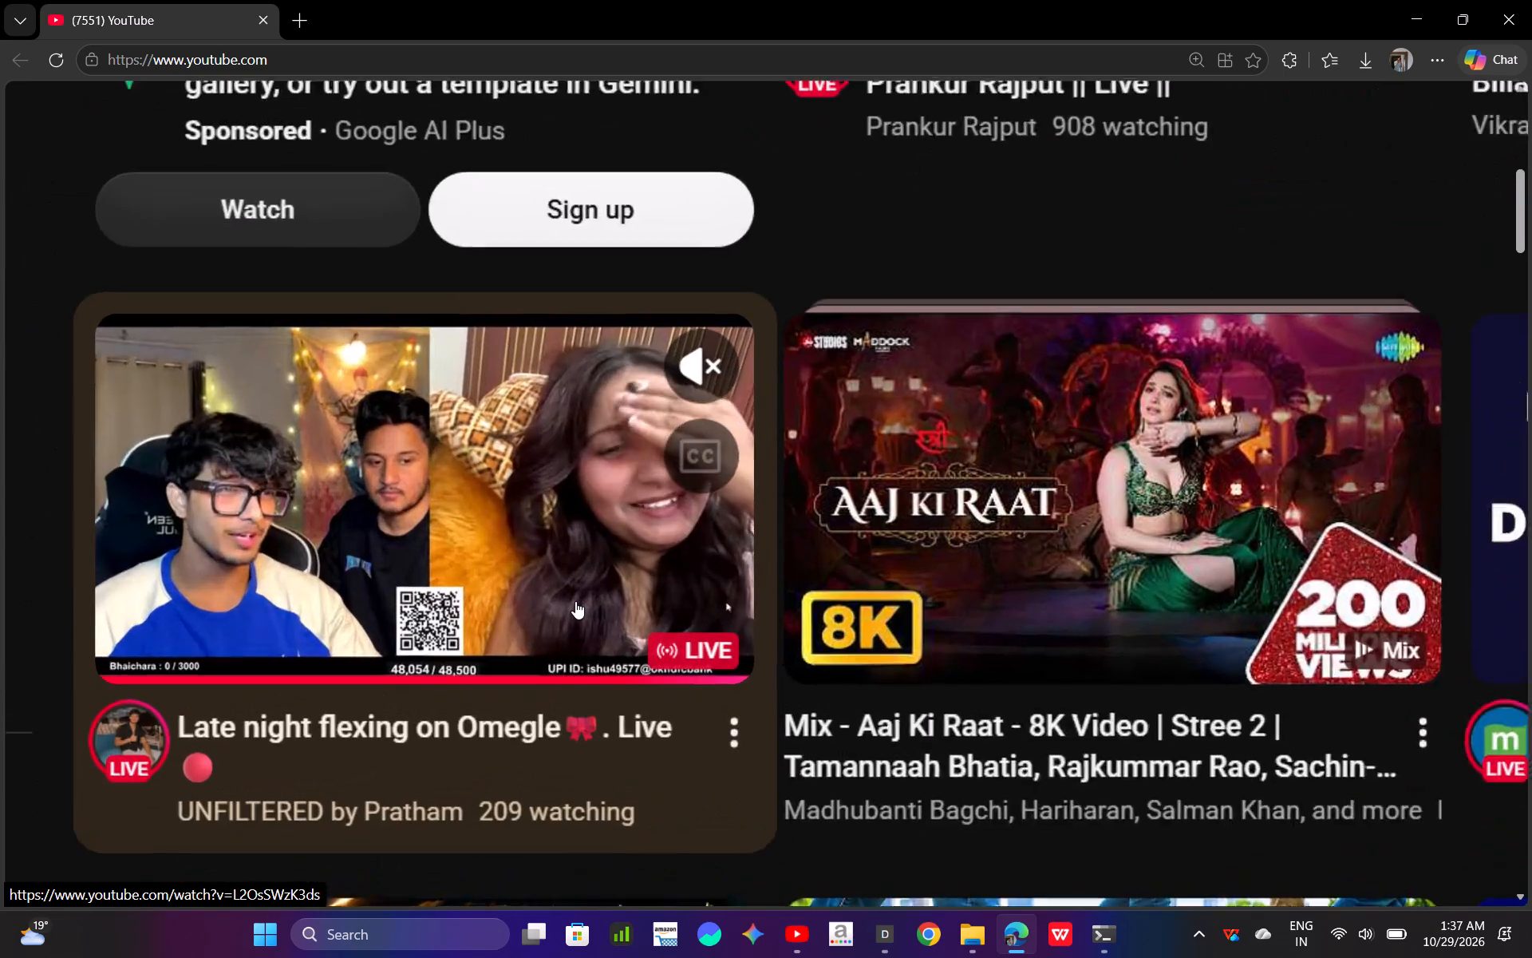
{"action": "scroll", "coordinate": [575, 601], "scroll_direction": "right", "scroll_amount": 1}
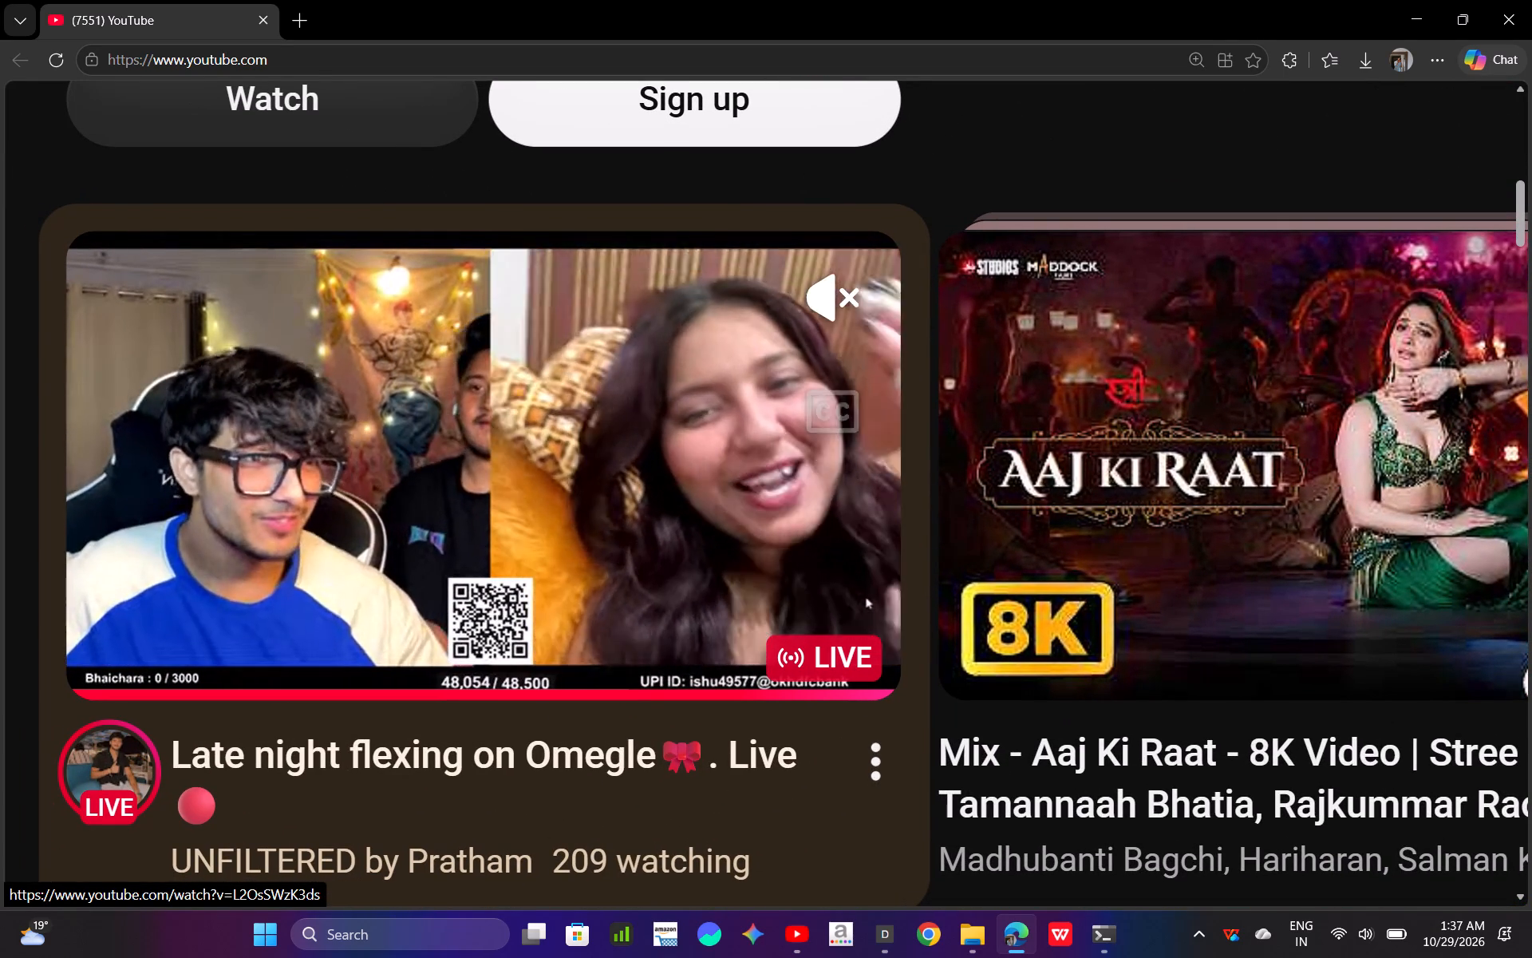
{"action": "scroll", "coordinate": [575, 601], "scroll_direction": "down", "scroll_amount": 2}
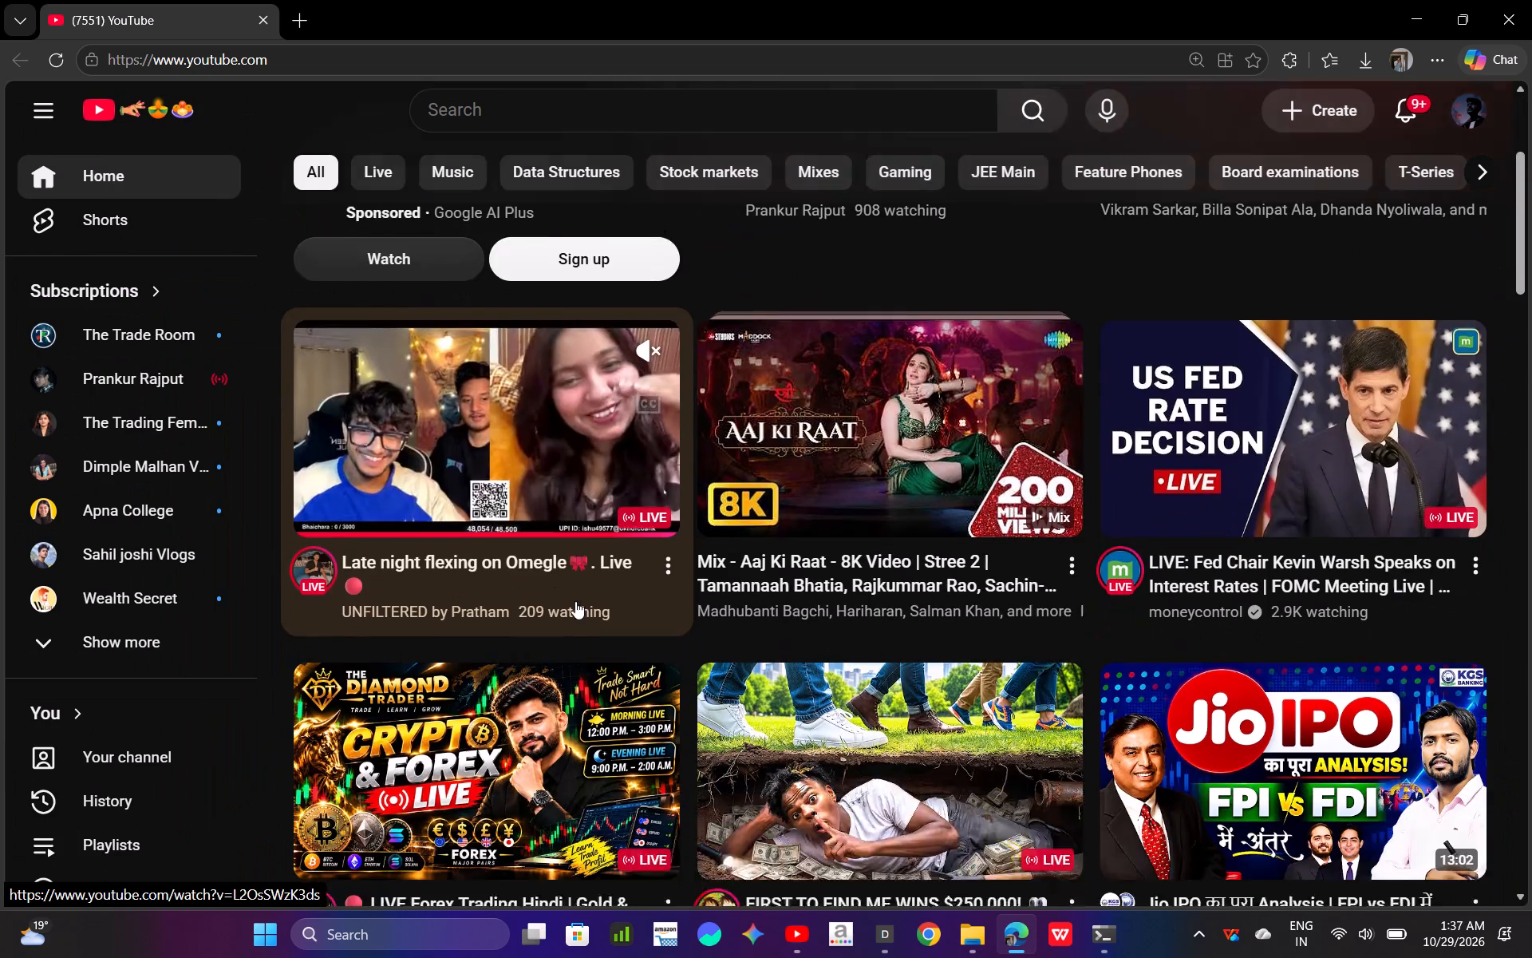
{"action": "scroll", "coordinate": [575, 601], "scroll_direction": "down", "scroll_amount": 3}
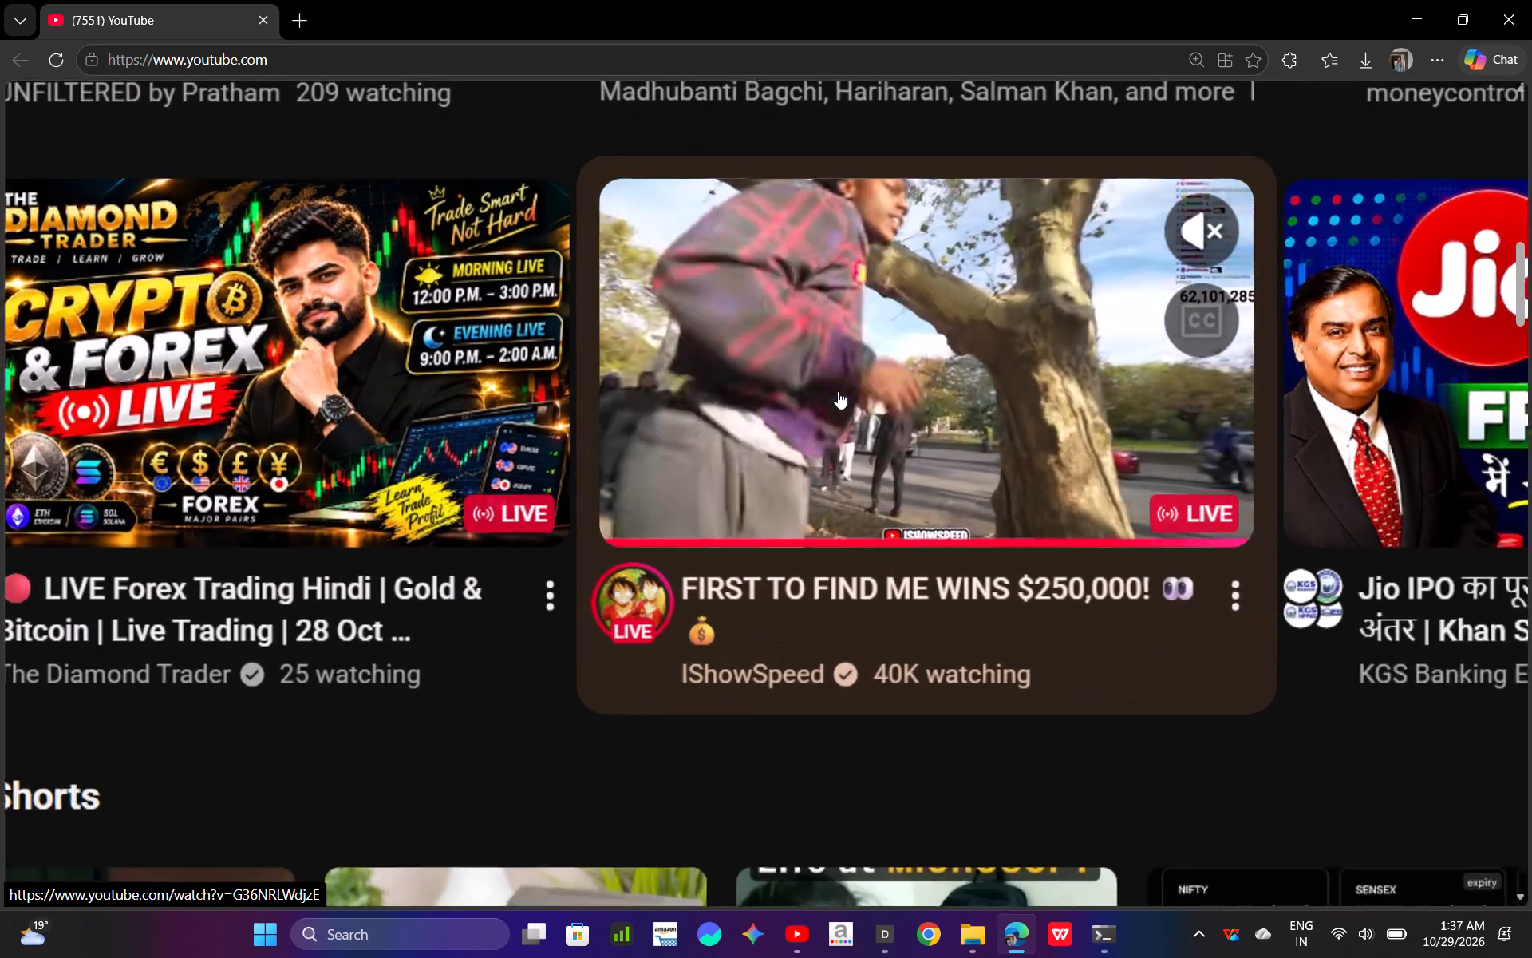
{"action": "scroll", "coordinate": [838, 391], "scroll_direction": "down", "scroll_amount": 5}
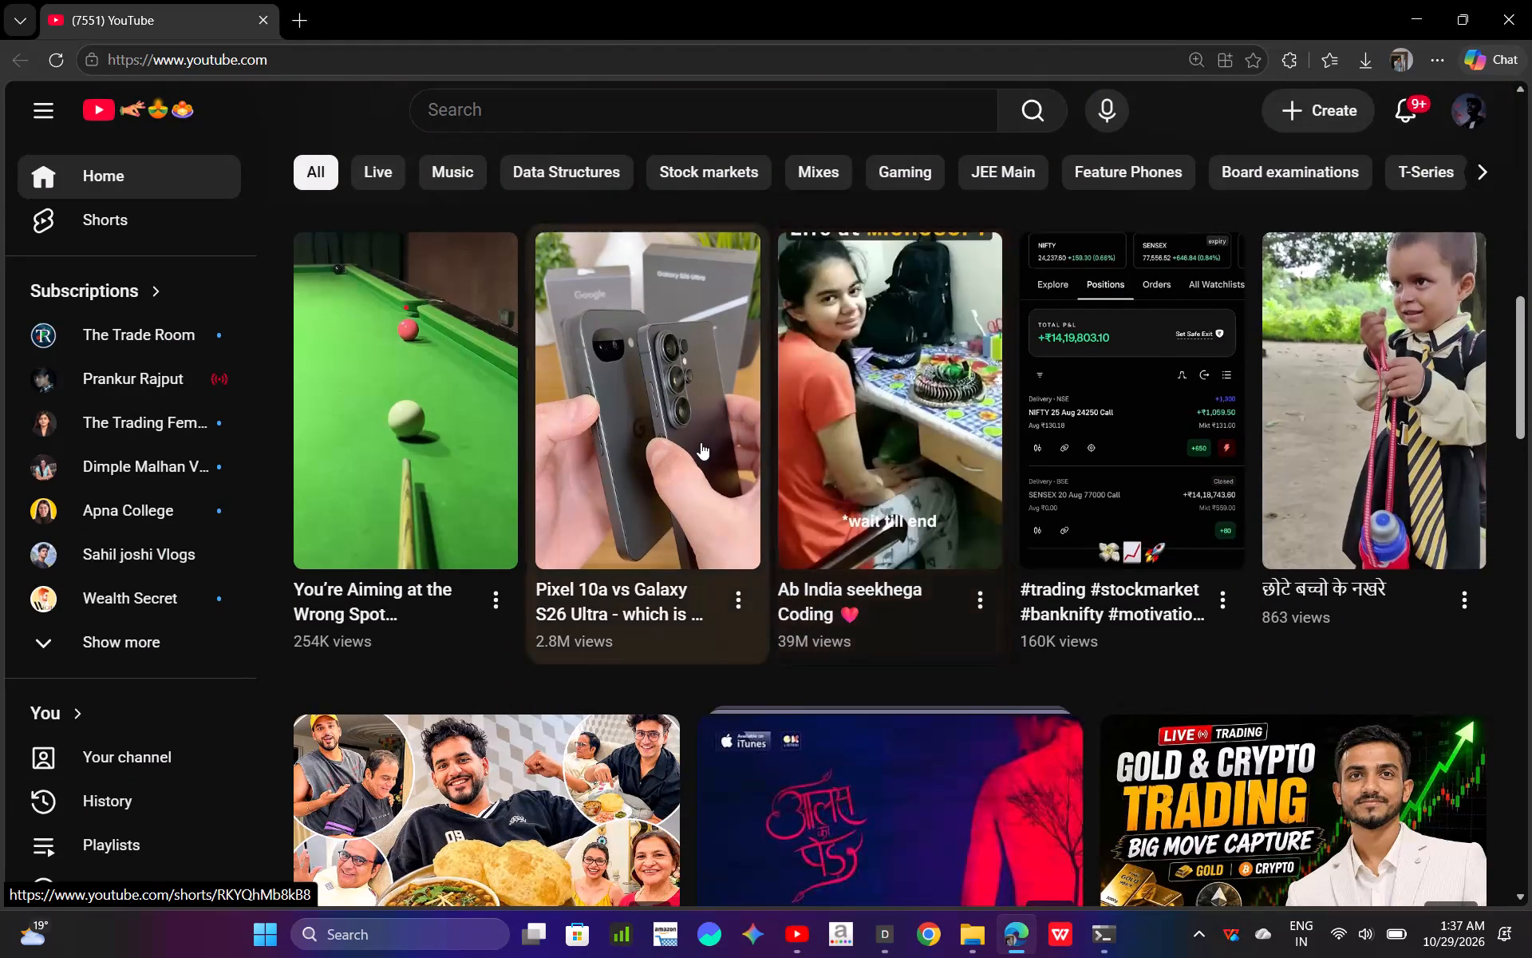
{"action": "scroll", "coordinate": [701, 442], "scroll_direction": "down", "scroll_amount": 4}
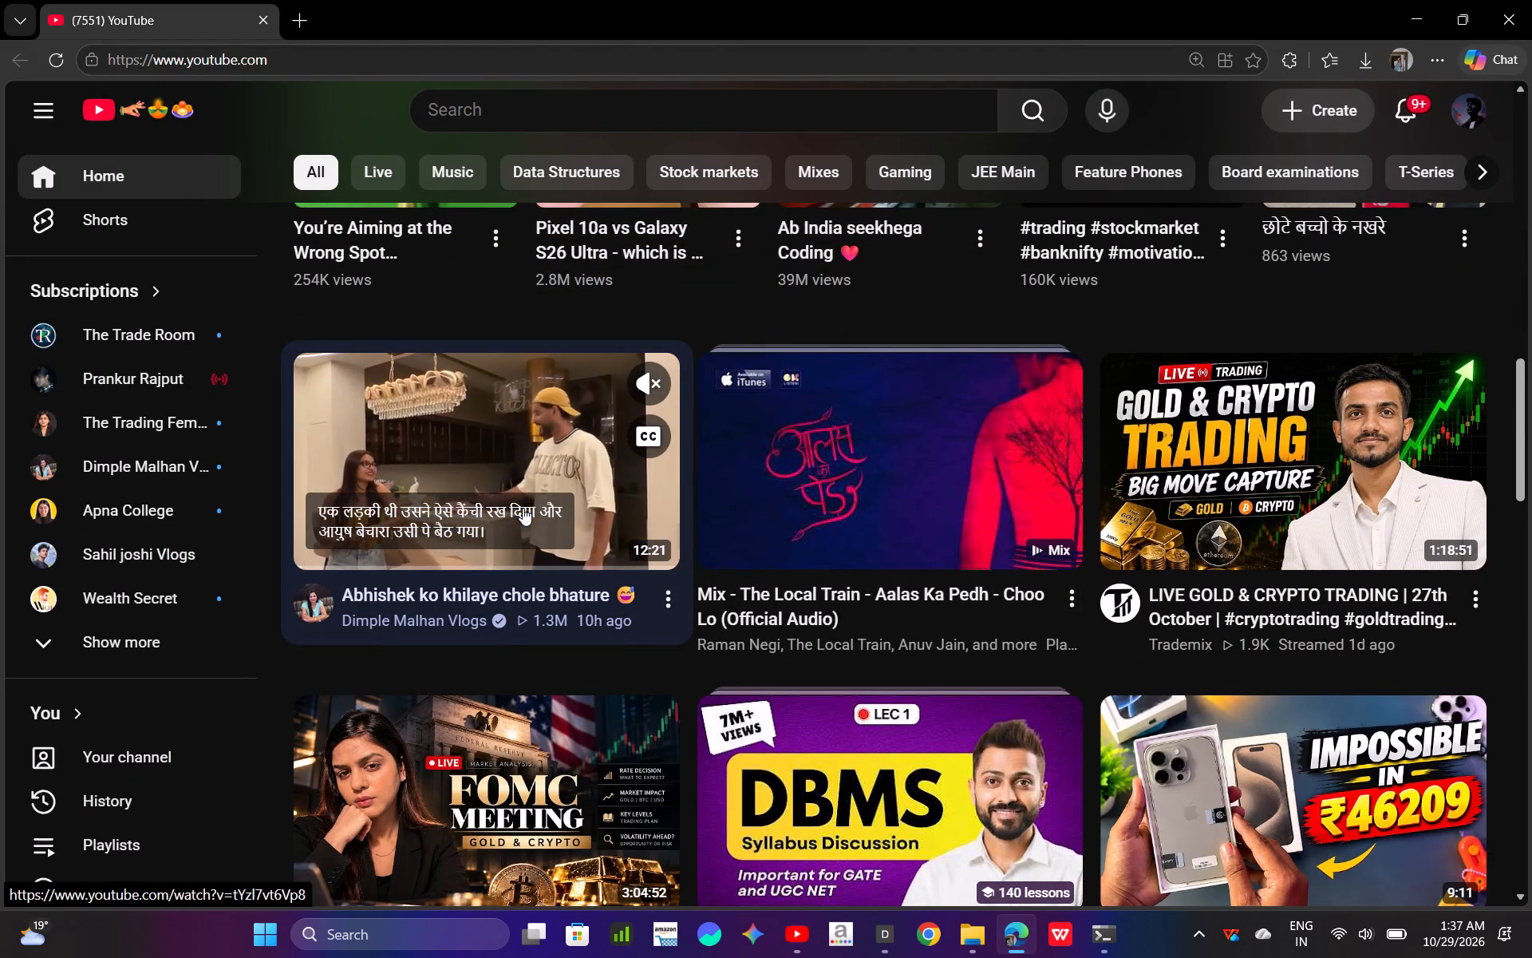
Preview parts of the chole bhature vlog and the Cashify iPhone 15 Pro video in the YouTube feed.
{"action": "left_click", "coordinate": [484, 561]}
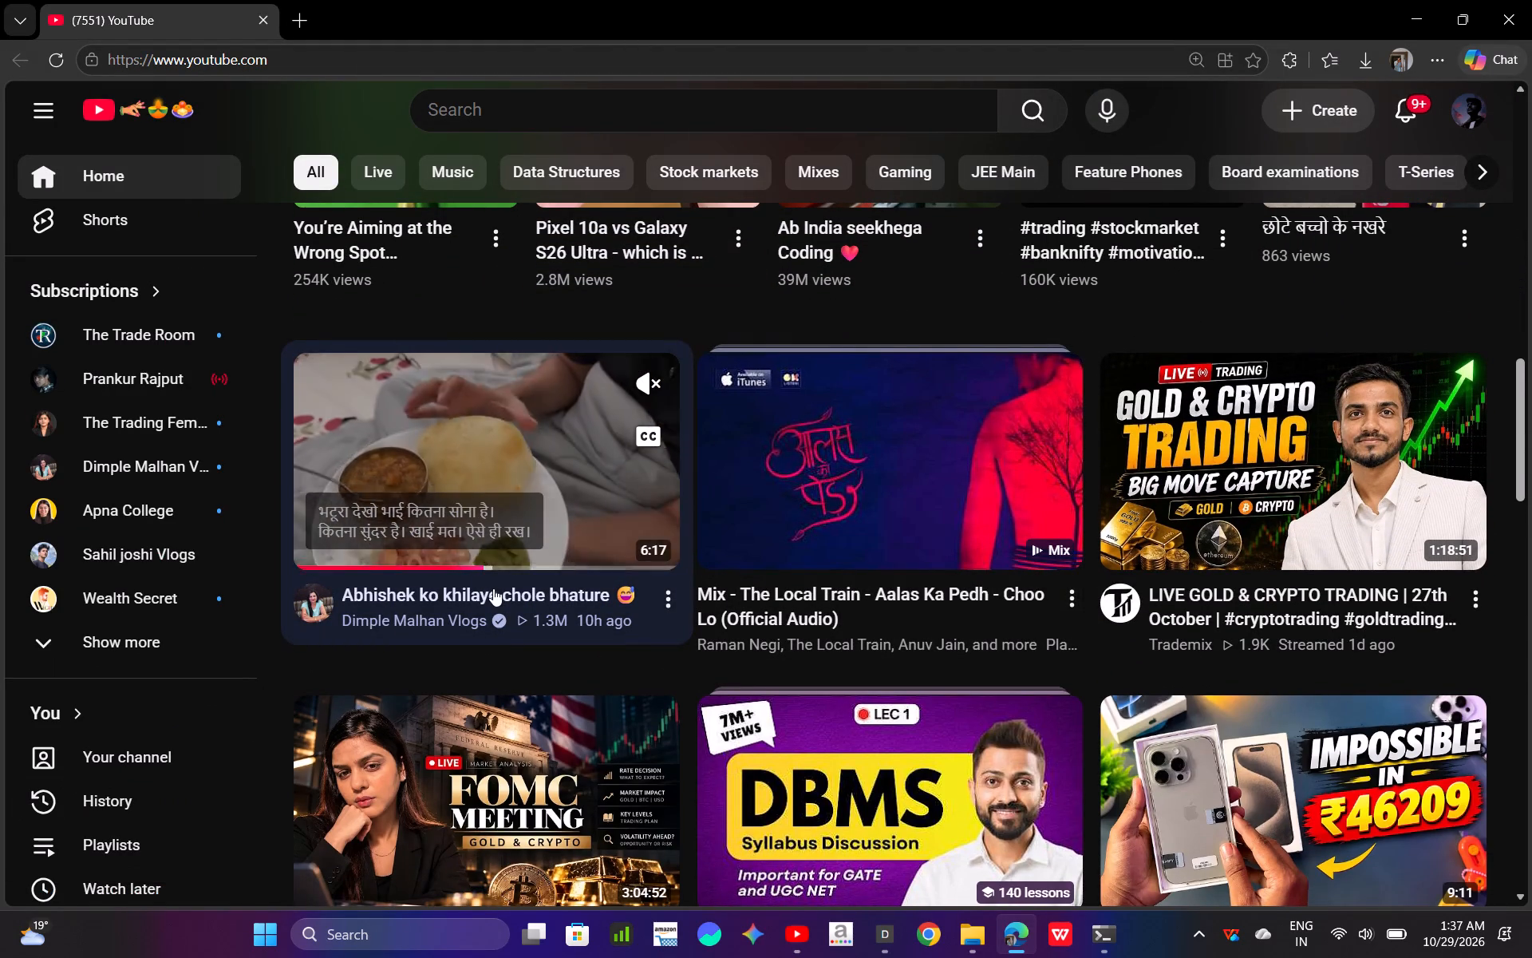
{"action": "scroll", "coordinate": [490, 588], "scroll_direction": "down", "scroll_amount": 3}
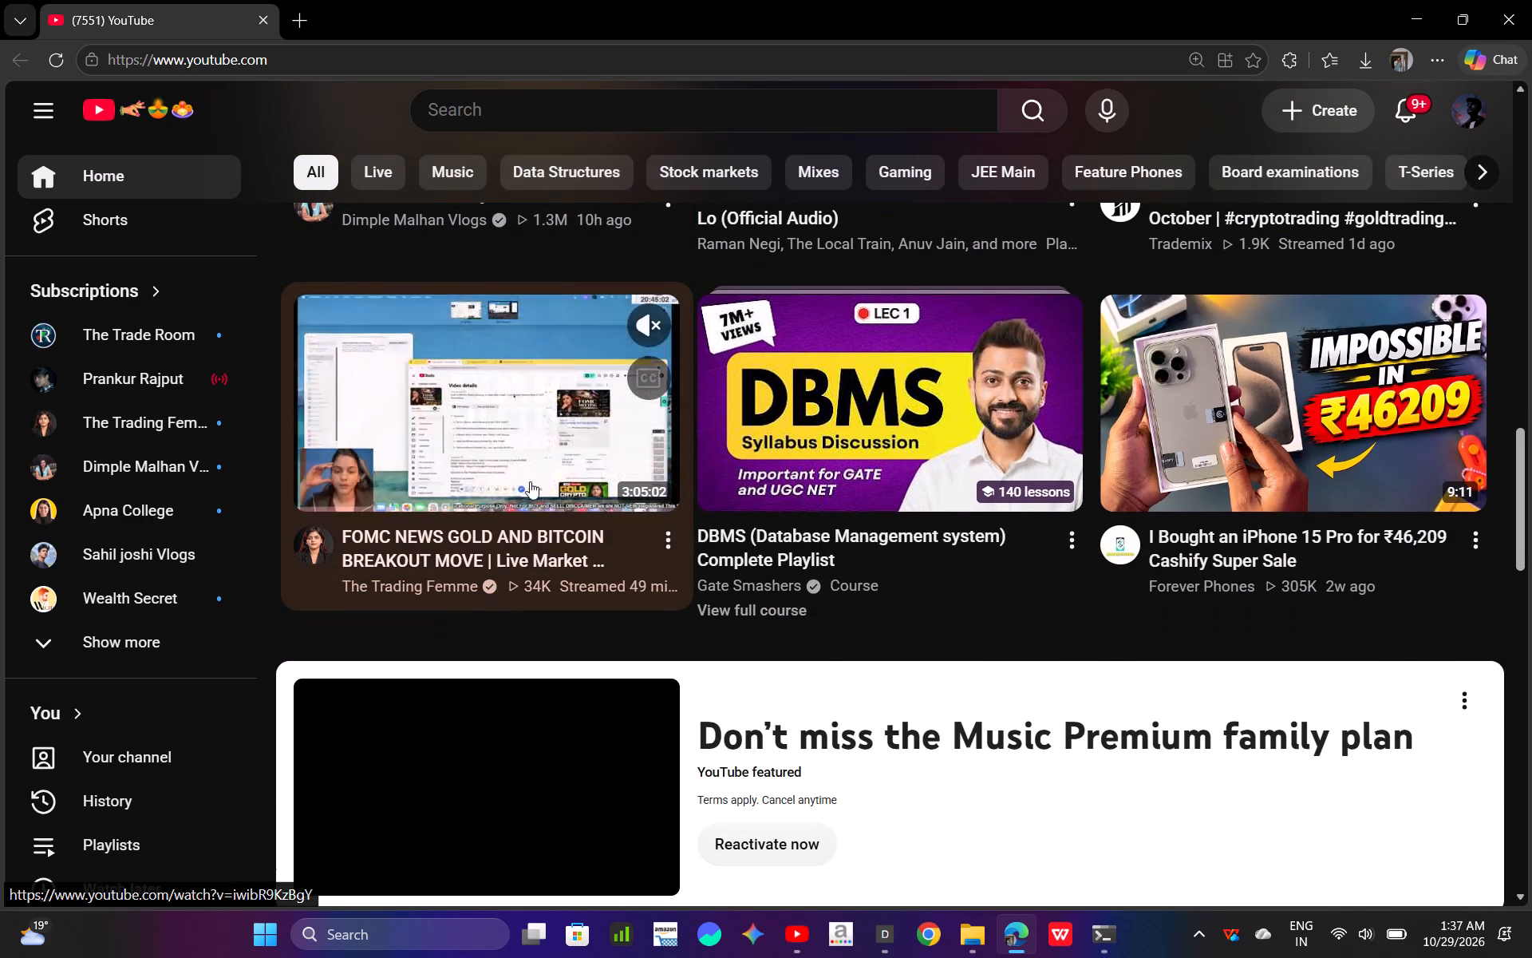
{"action": "scroll", "coordinate": [584, 552], "scroll_direction": "down", "scroll_amount": 1}
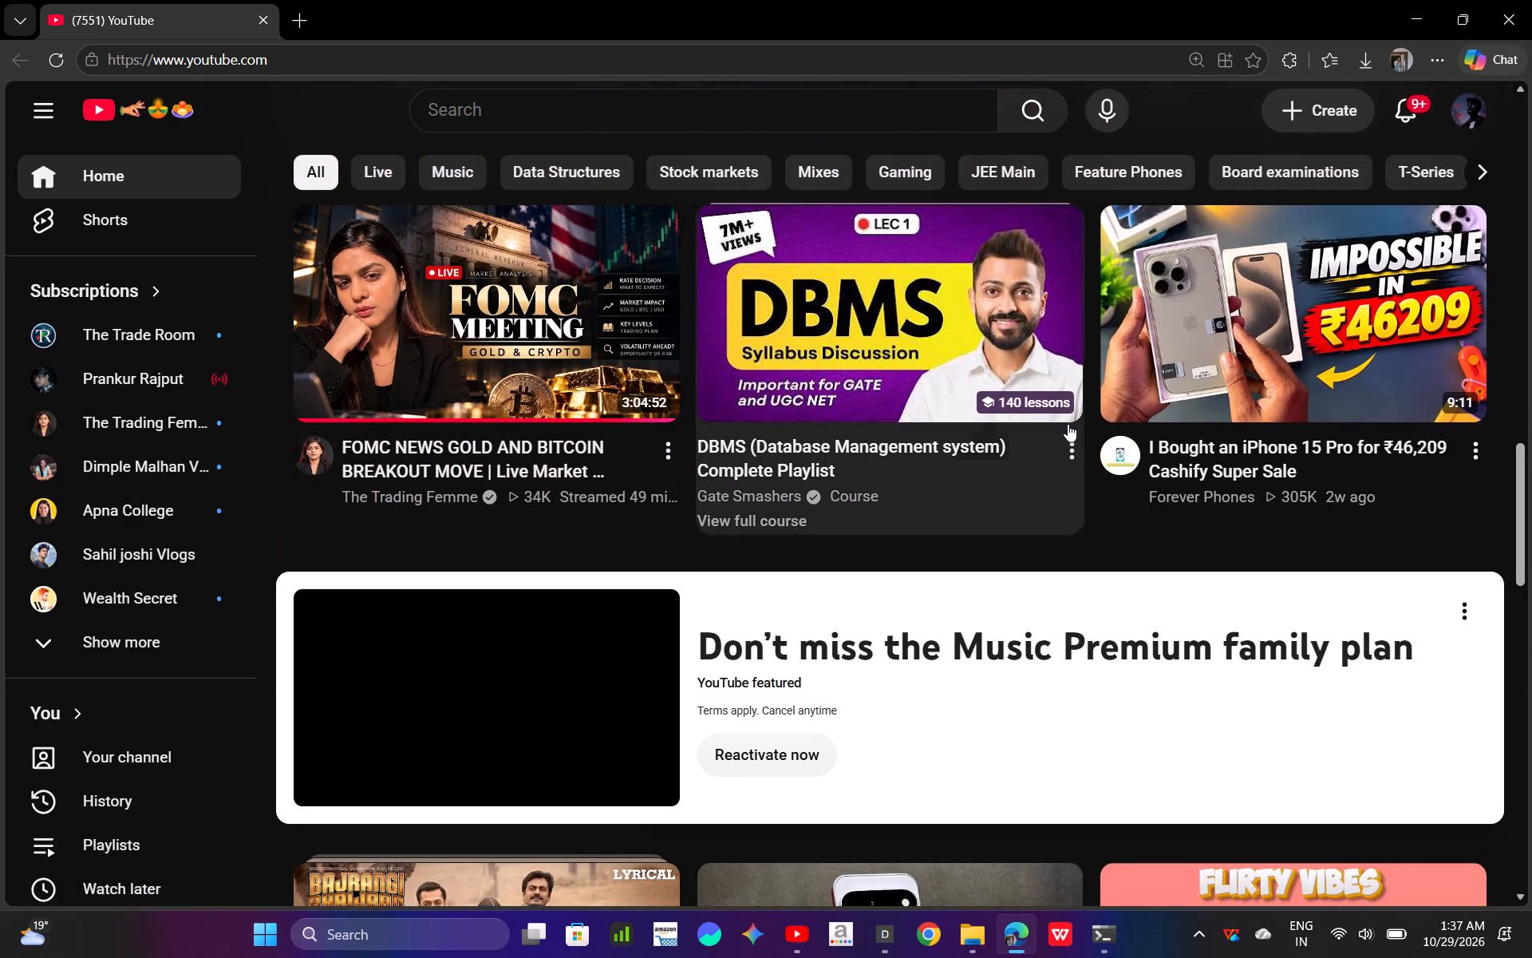
{"action": "scroll", "coordinate": [1068, 424], "scroll_direction": "down", "scroll_amount": 1}
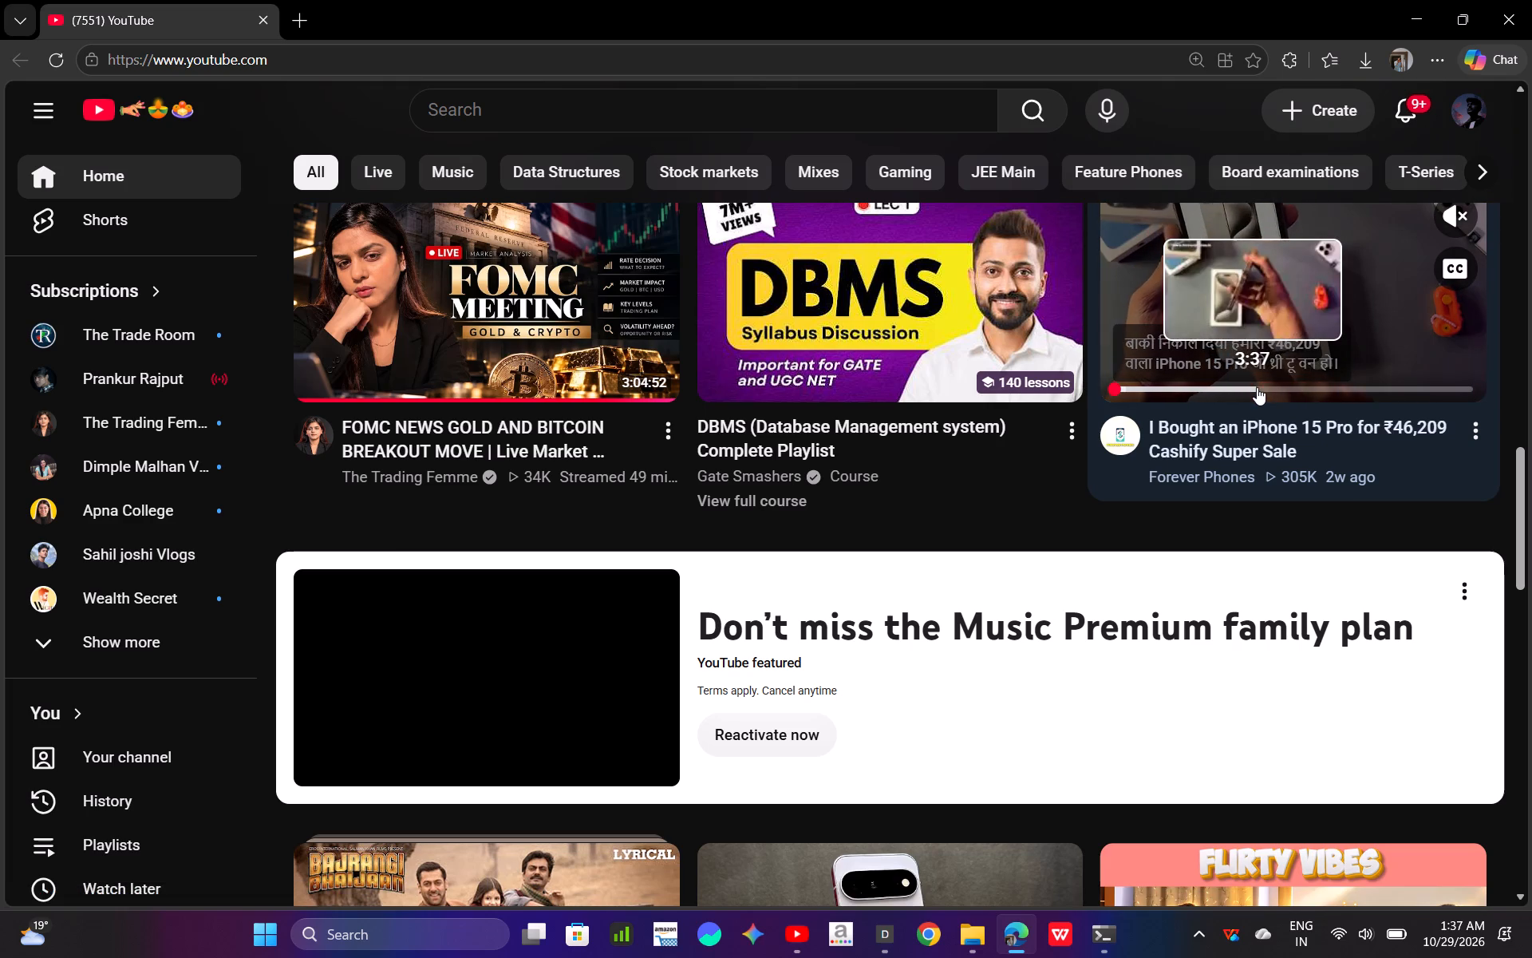
{"action": "left_click", "coordinate": [1257, 387]}
{"action": "scroll", "coordinate": [1257, 387], "scroll_direction": "up", "scroll_amount": 1}
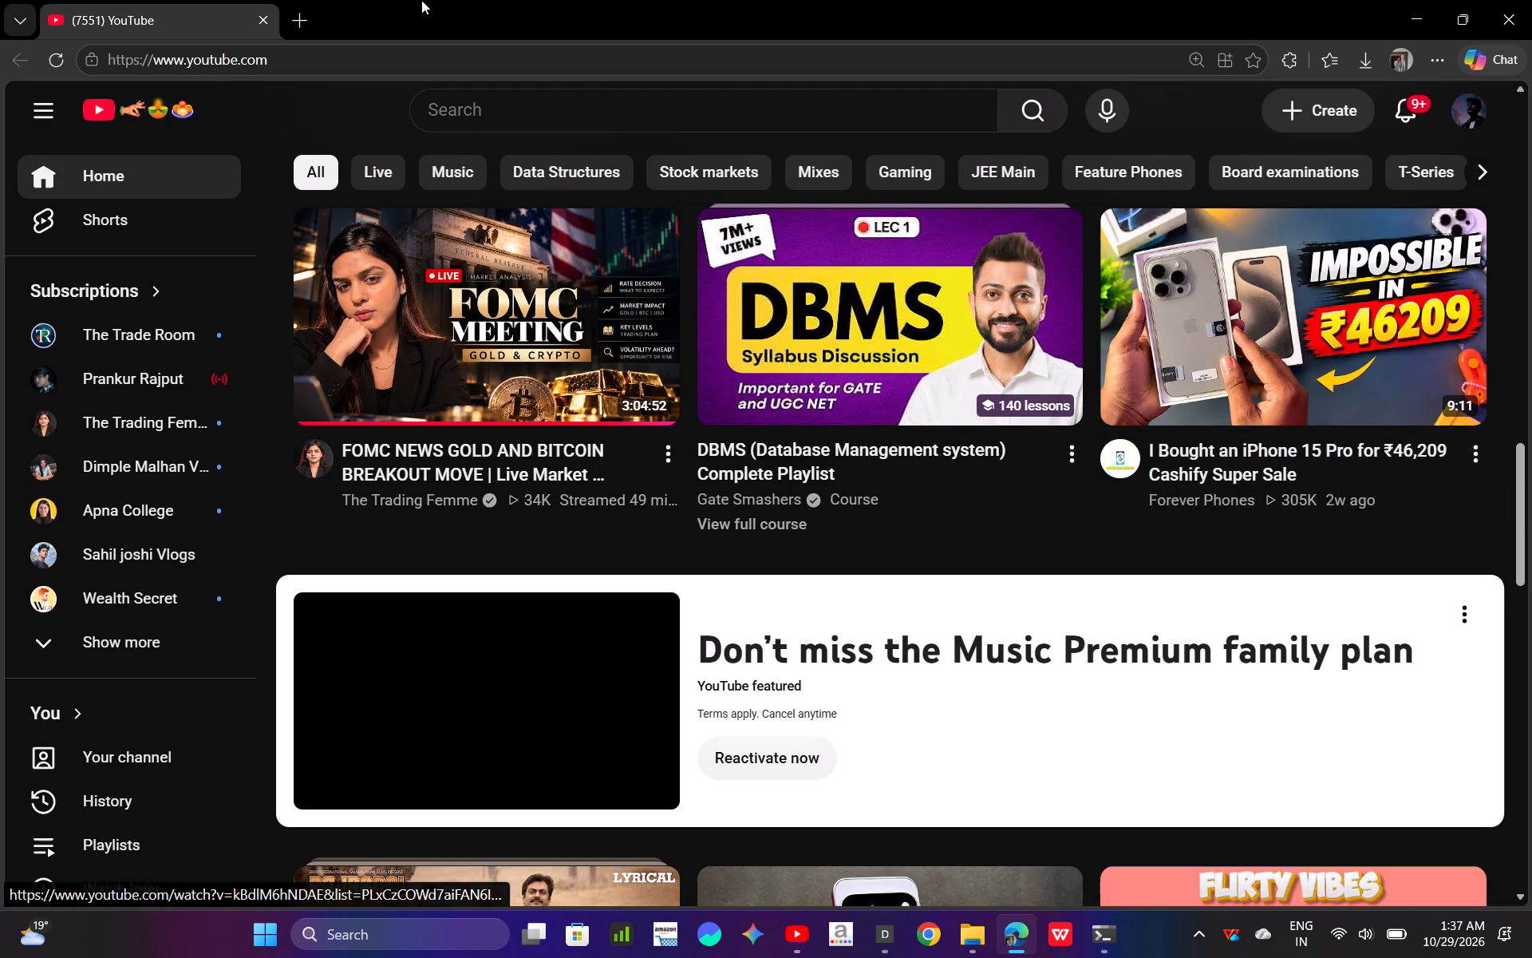
Search the web for "cashify" in a new tab, open the Cashify website and close the search results tab.
{"action": "left_click", "coordinate": [310, 10]}
{"action": "type", "text": "cashify"}
{"action": "key", "text": "Return"}
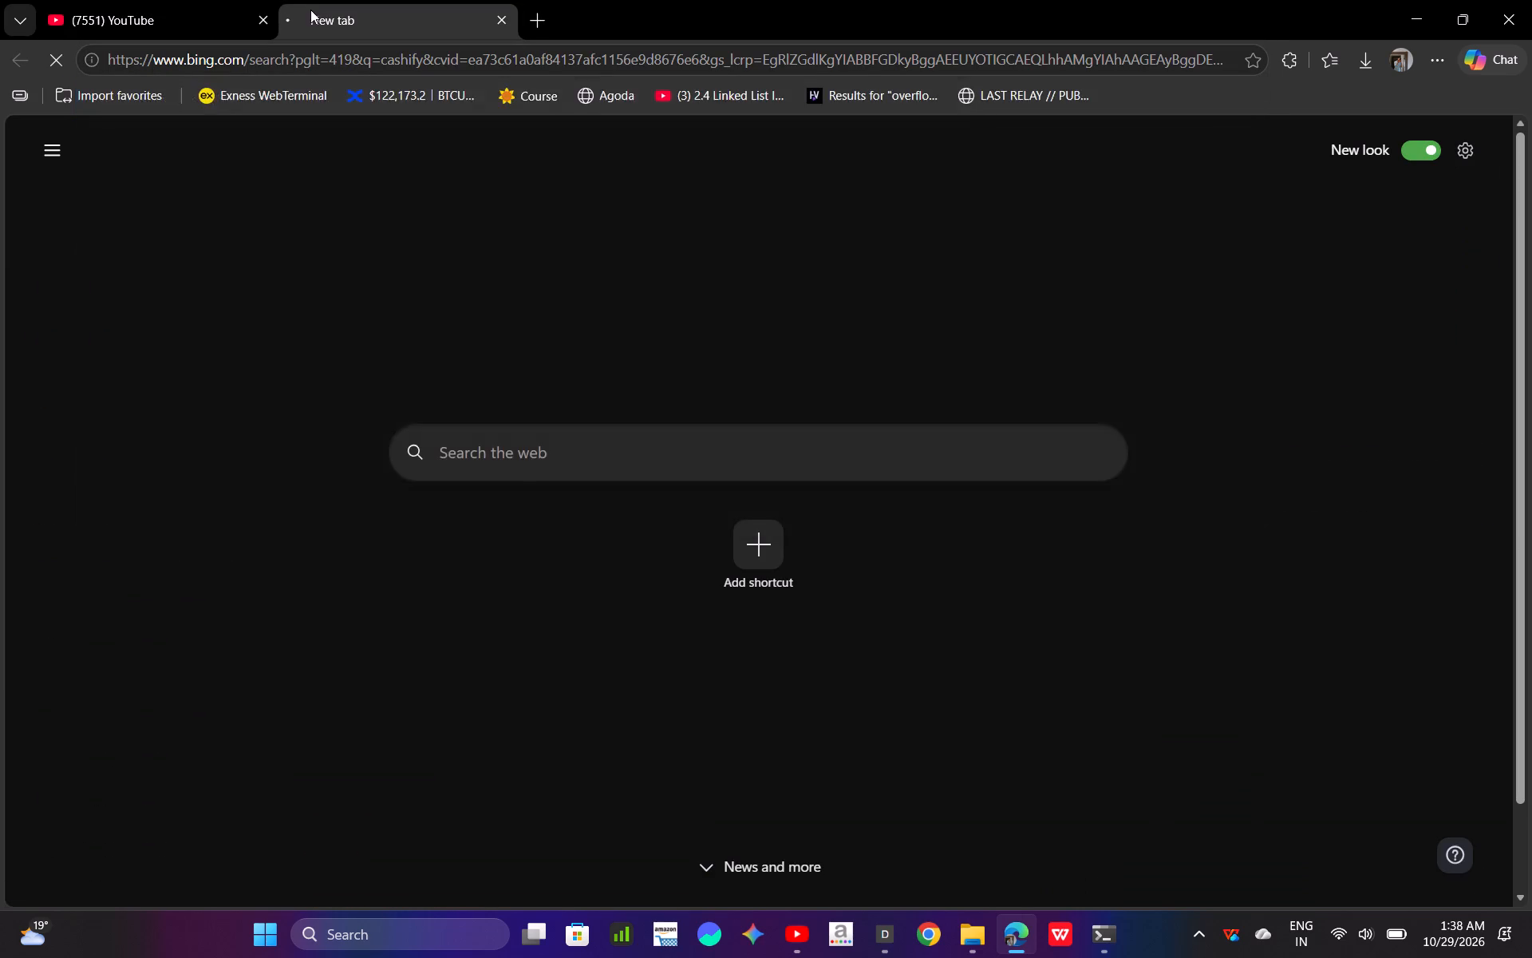
{"action": "left_click", "coordinate": [211, 362]}
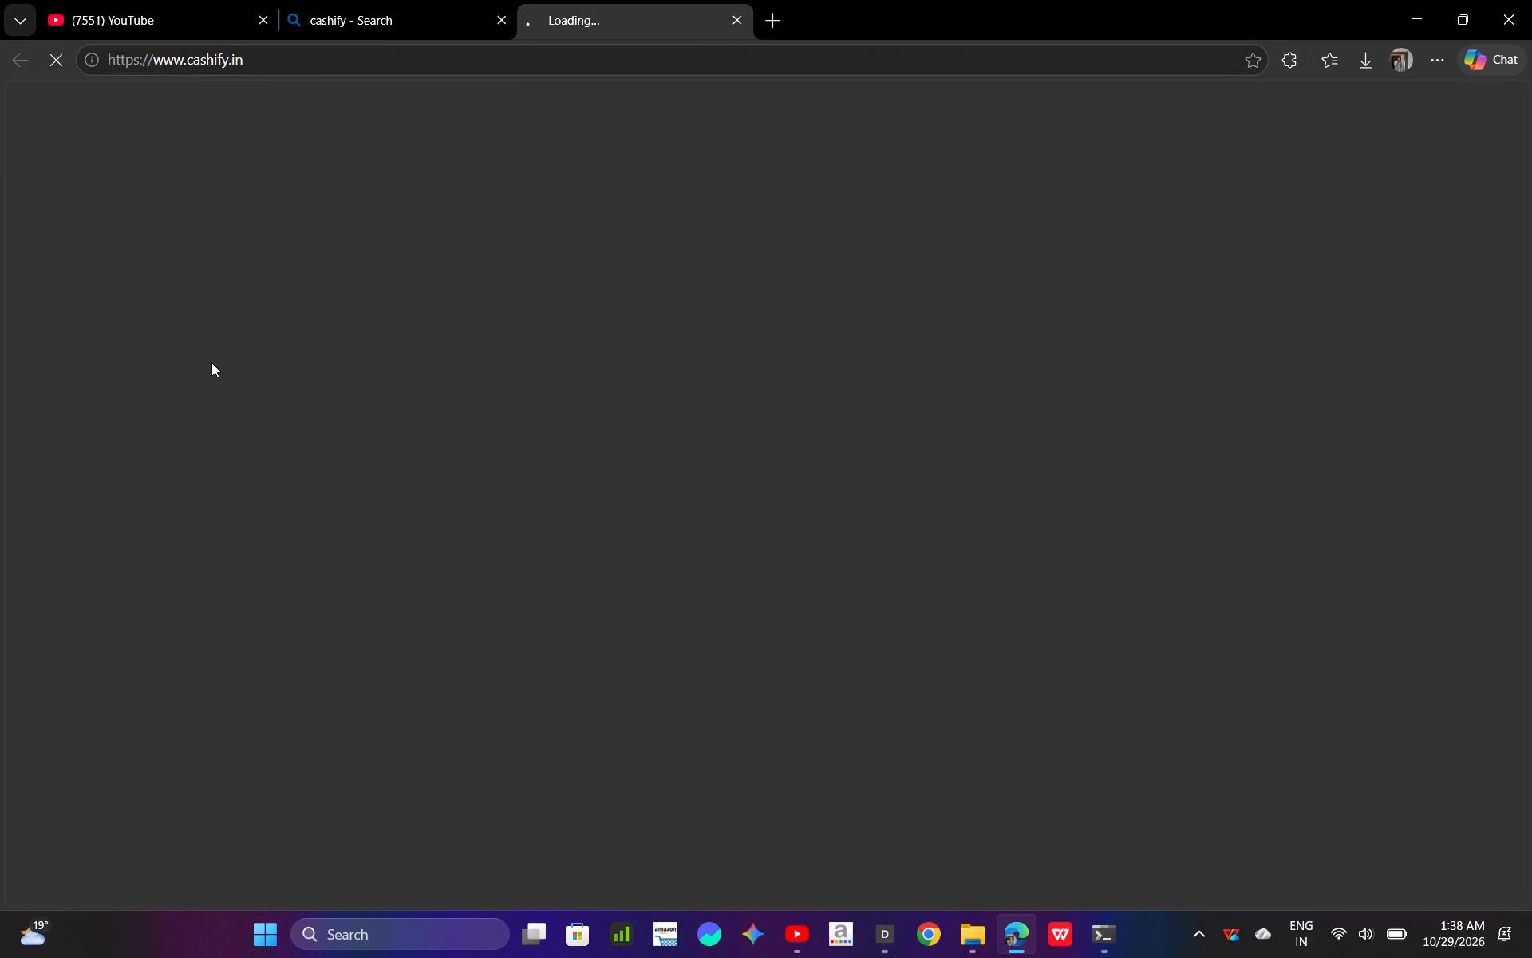
{"action": "left_click", "coordinate": [503, 21]}
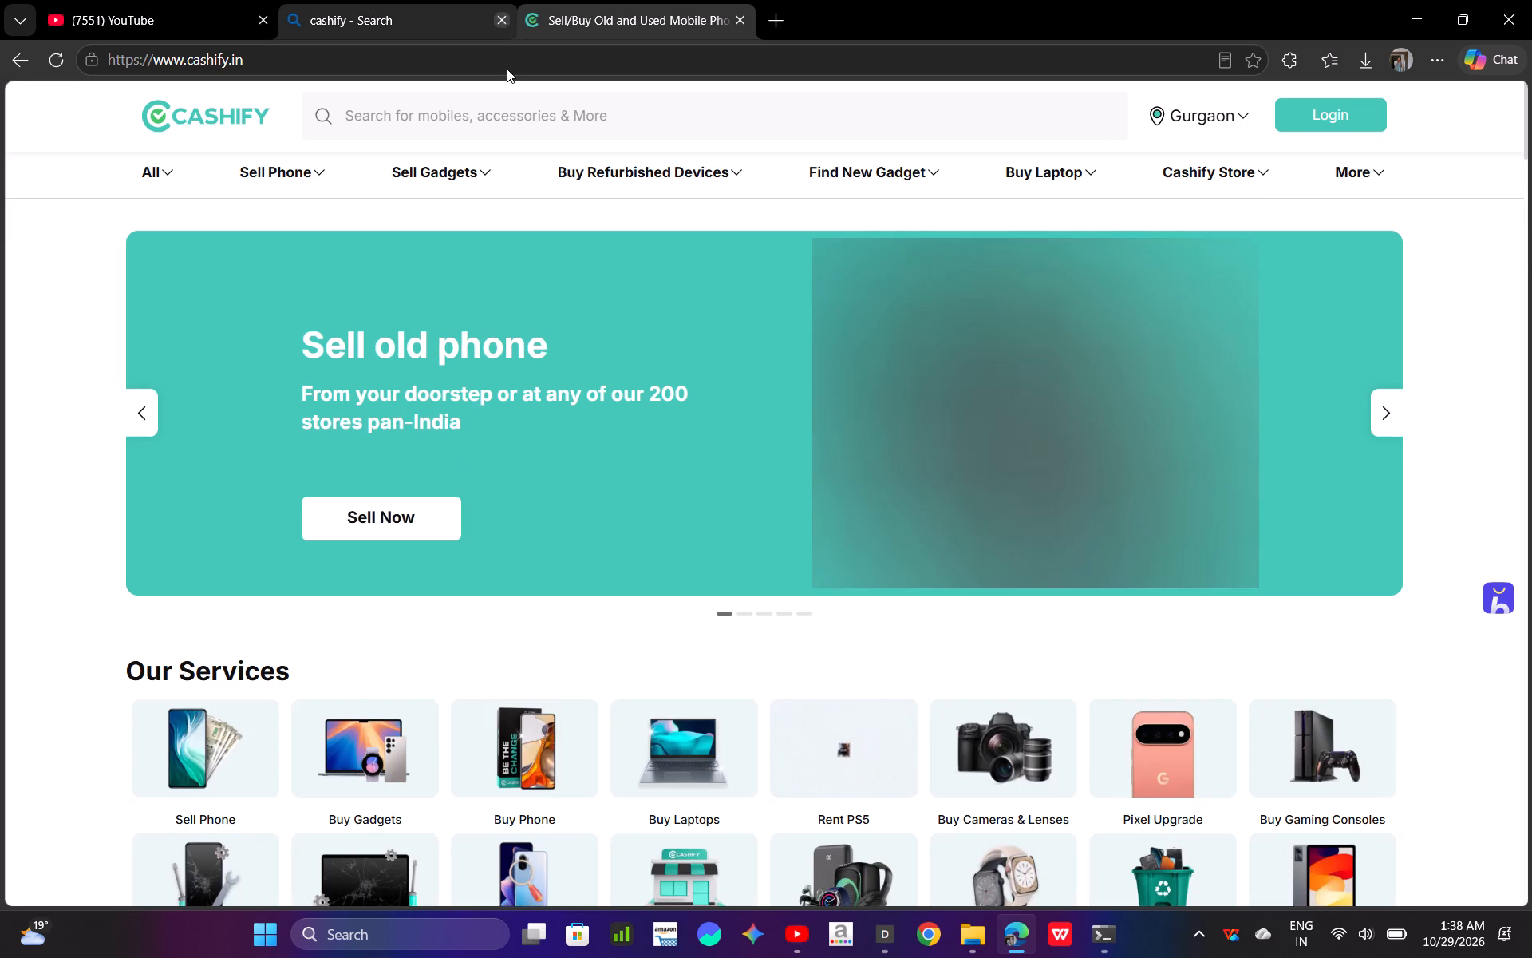
Open Cashify's refurbished phones page and go to the Apple brand offers.
{"action": "scroll", "coordinate": [517, 477], "scroll_direction": "down", "scroll_amount": 1}
{"action": "scroll", "coordinate": [598, 596], "scroll_direction": "down", "scroll_amount": 1}
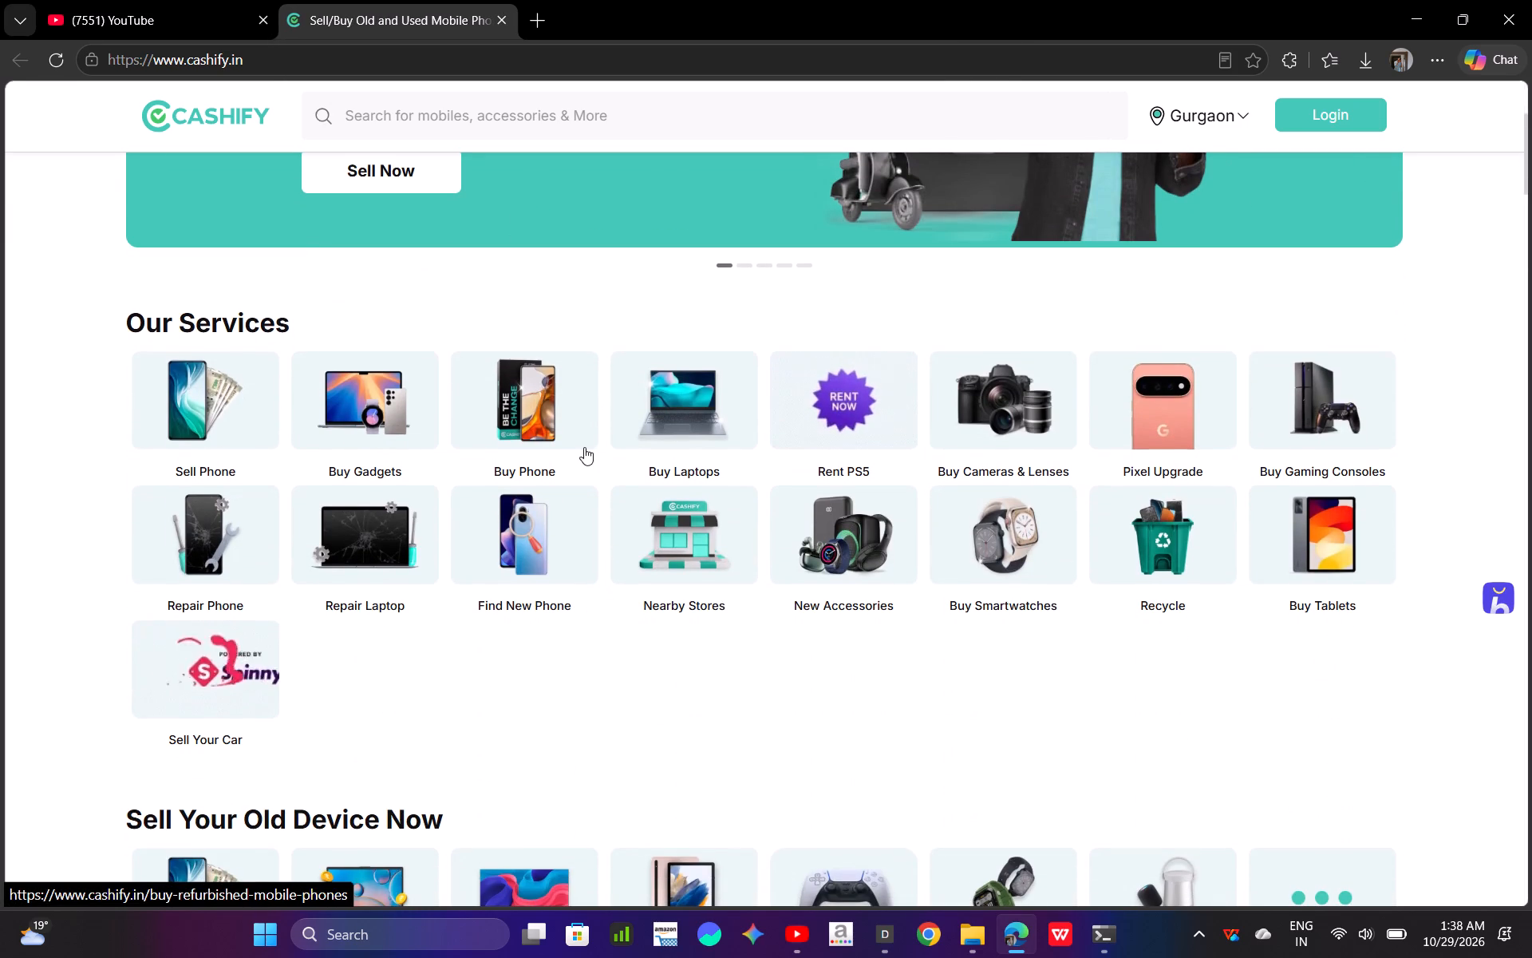
{"action": "left_click", "coordinate": [570, 447]}
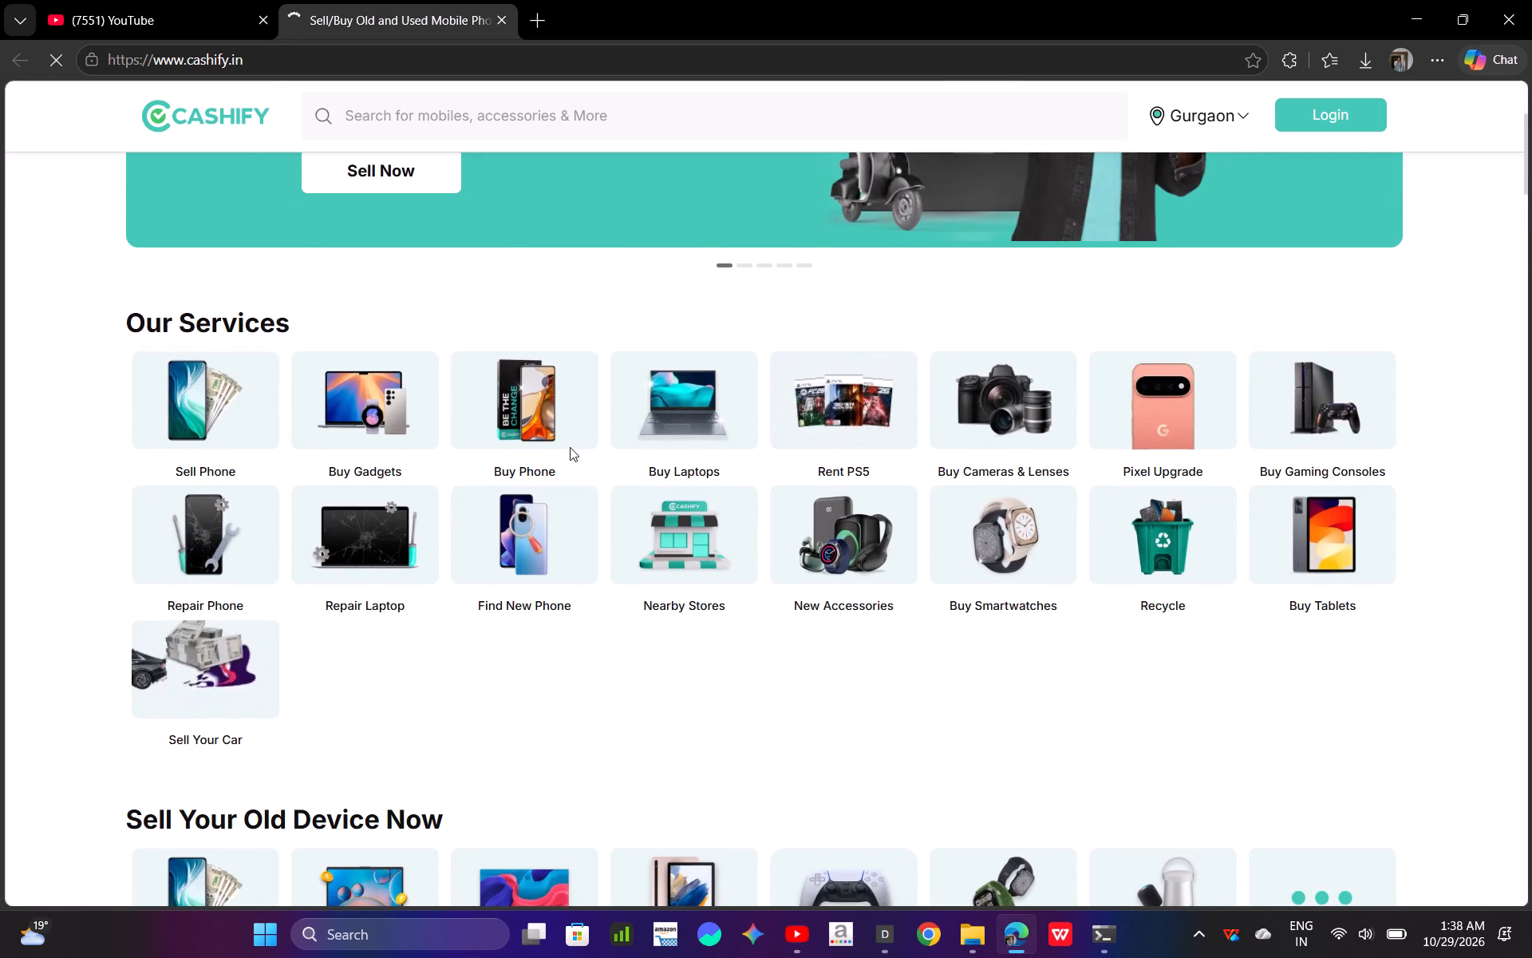
{"action": "scroll", "coordinate": [641, 424], "scroll_direction": "down", "scroll_amount": 3}
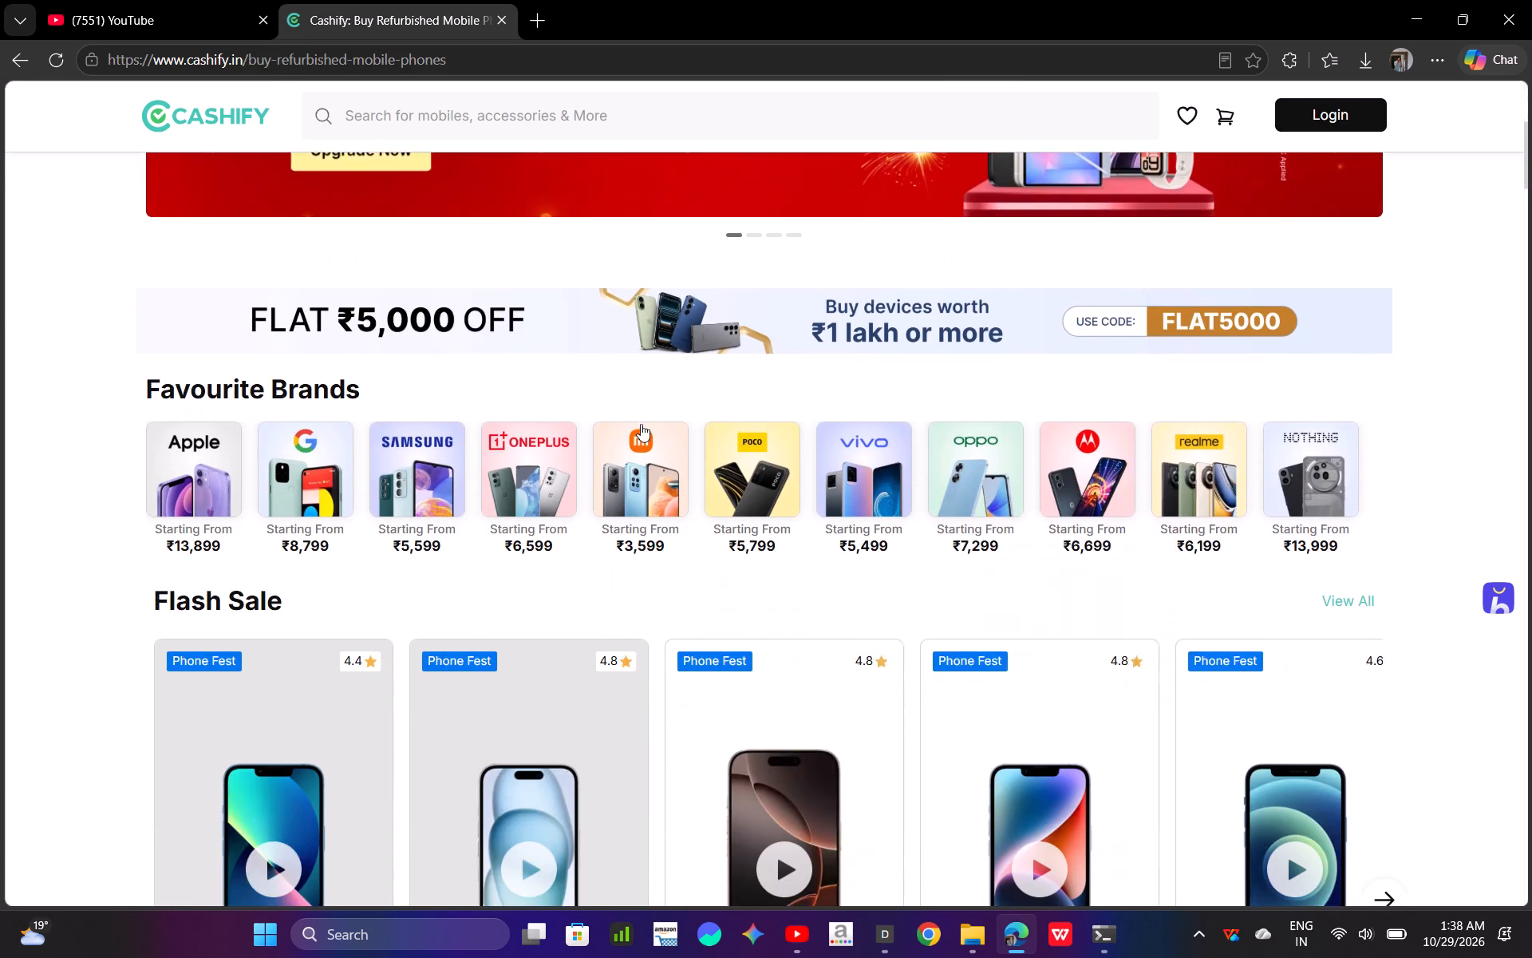
{"action": "left_click", "coordinate": [191, 416]}
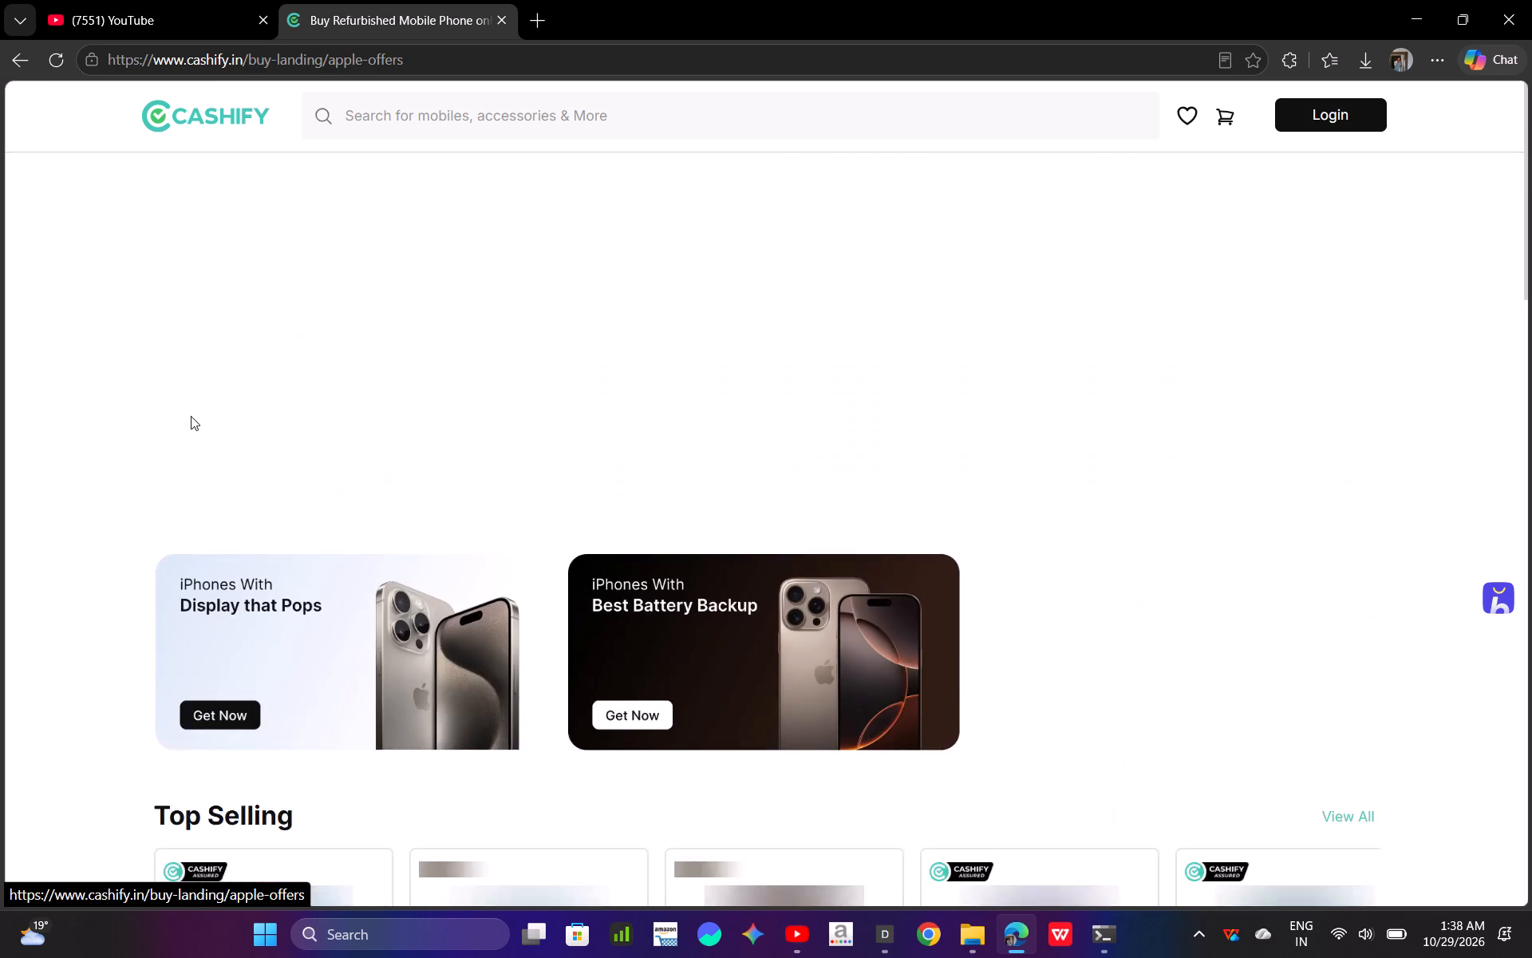
Examine the refurbished iPhone models and prices in Cashify's Top Selling and Best Of Apple sections.
{"action": "scroll", "coordinate": [480, 593], "scroll_direction": "down", "scroll_amount": 4}
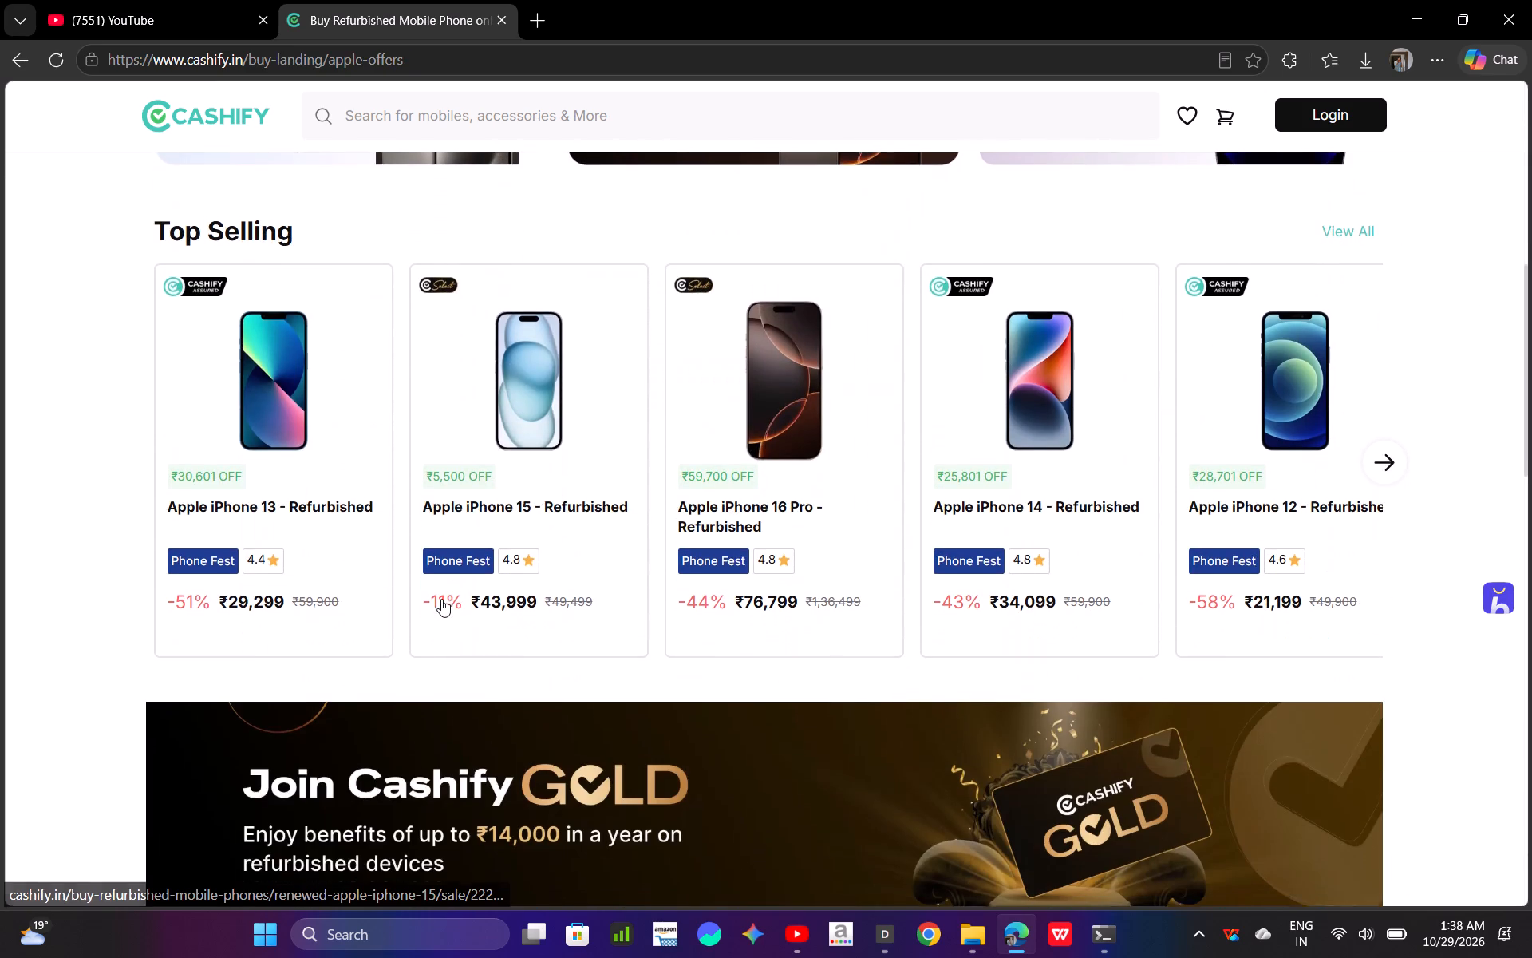
{"action": "scroll", "coordinate": [441, 599], "scroll_direction": "down", "scroll_amount": 1}
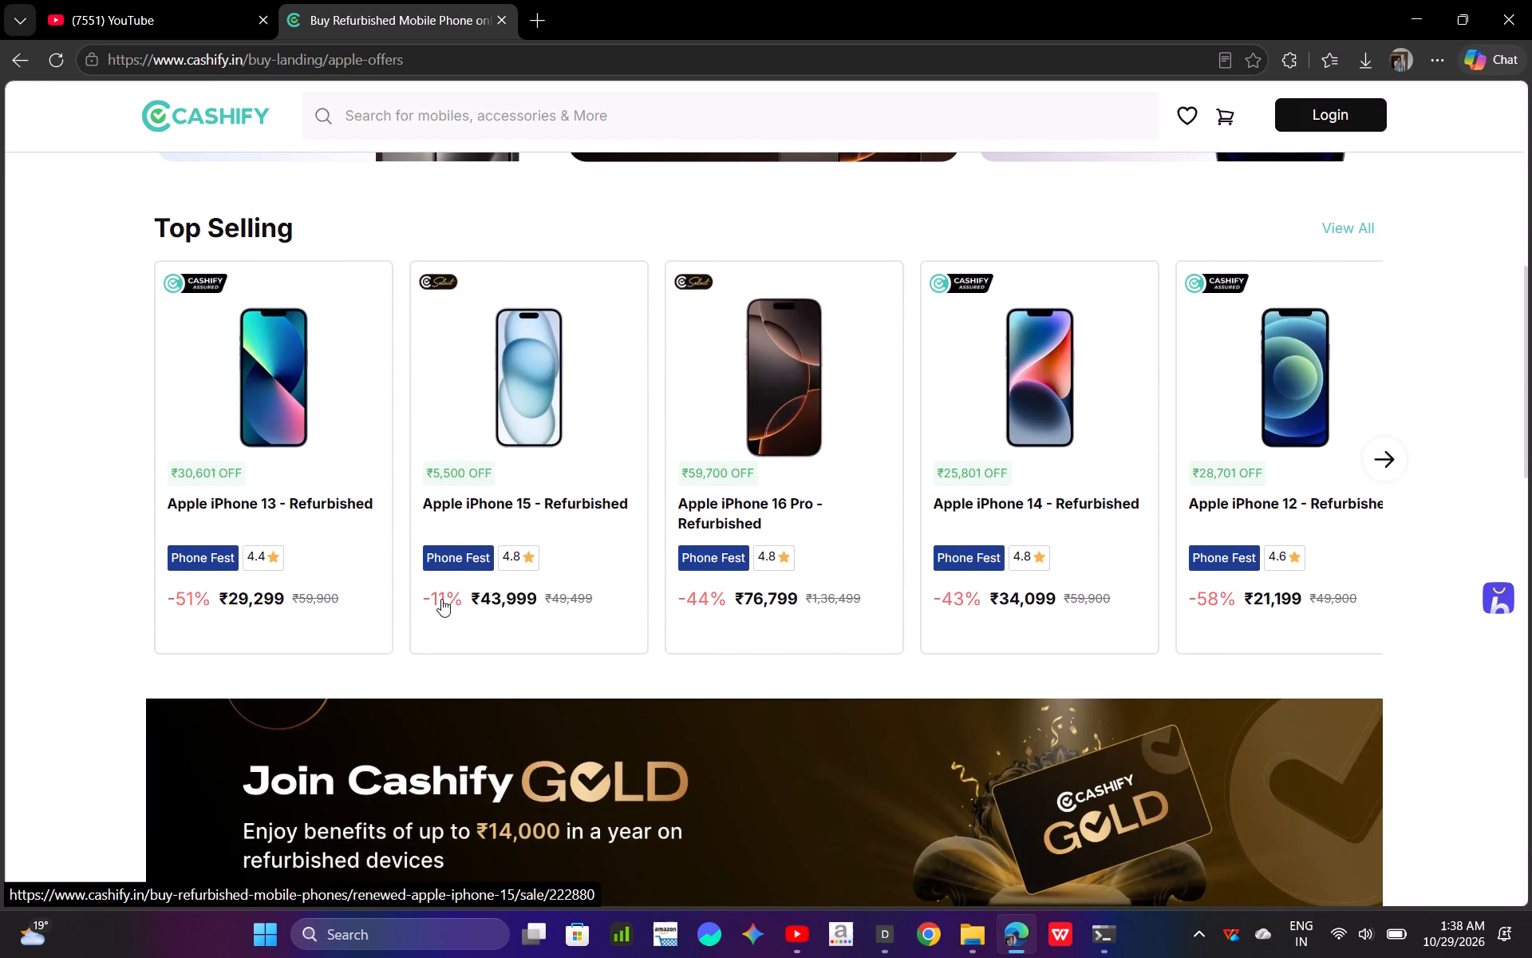
{"action": "scroll", "coordinate": [441, 599], "scroll_direction": "down", "scroll_amount": 1}
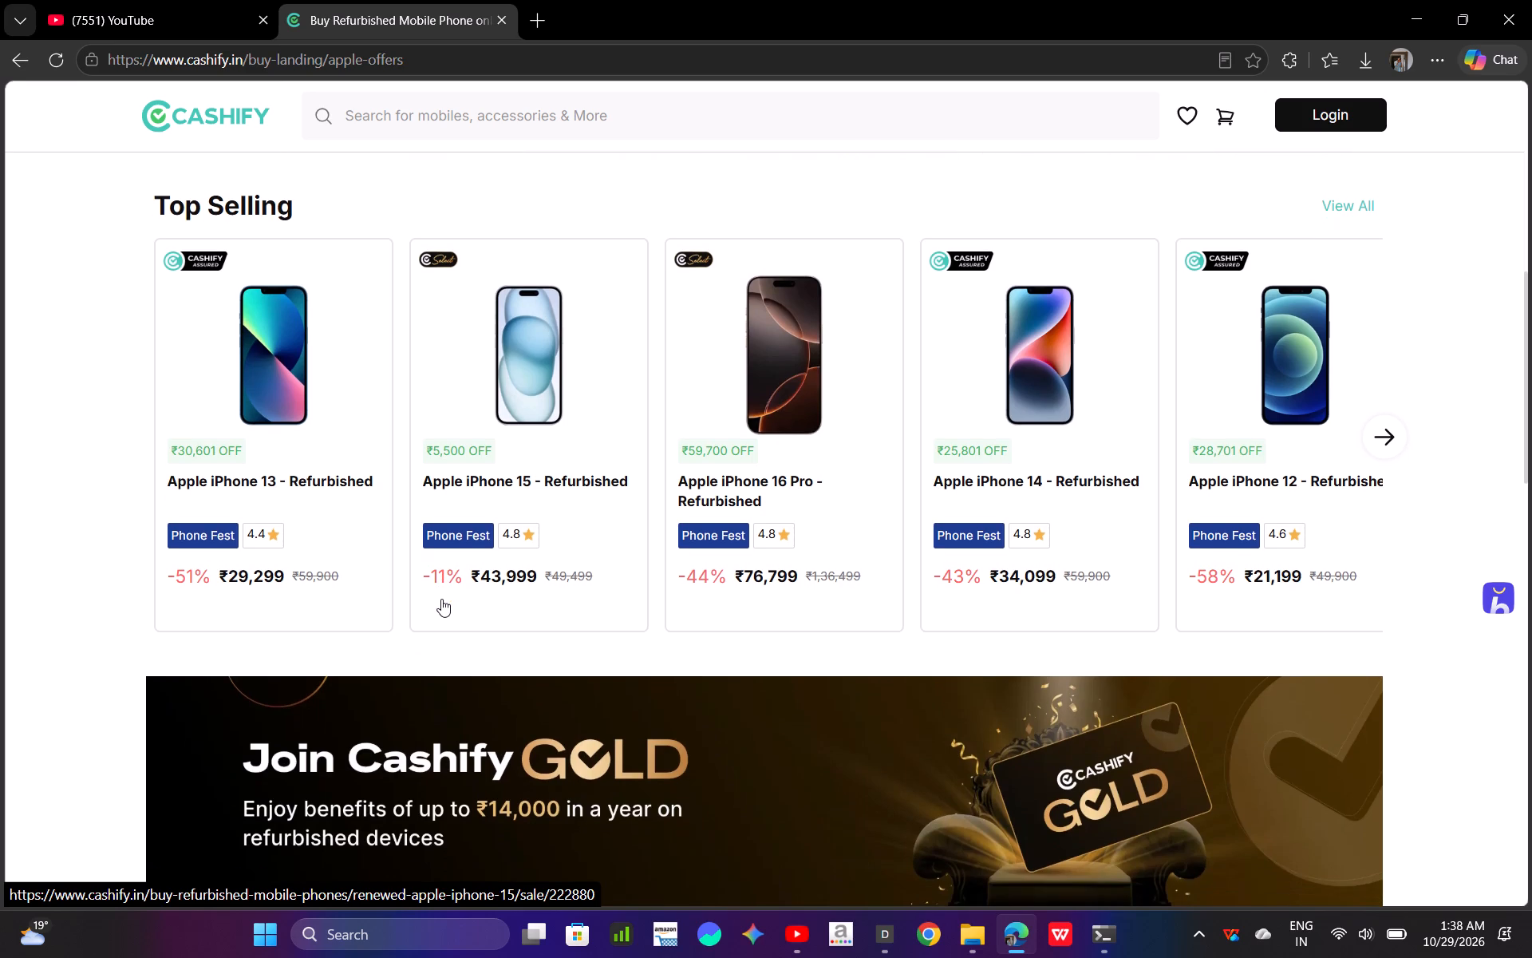
{"action": "scroll", "coordinate": [441, 599], "scroll_direction": "down", "scroll_amount": 3}
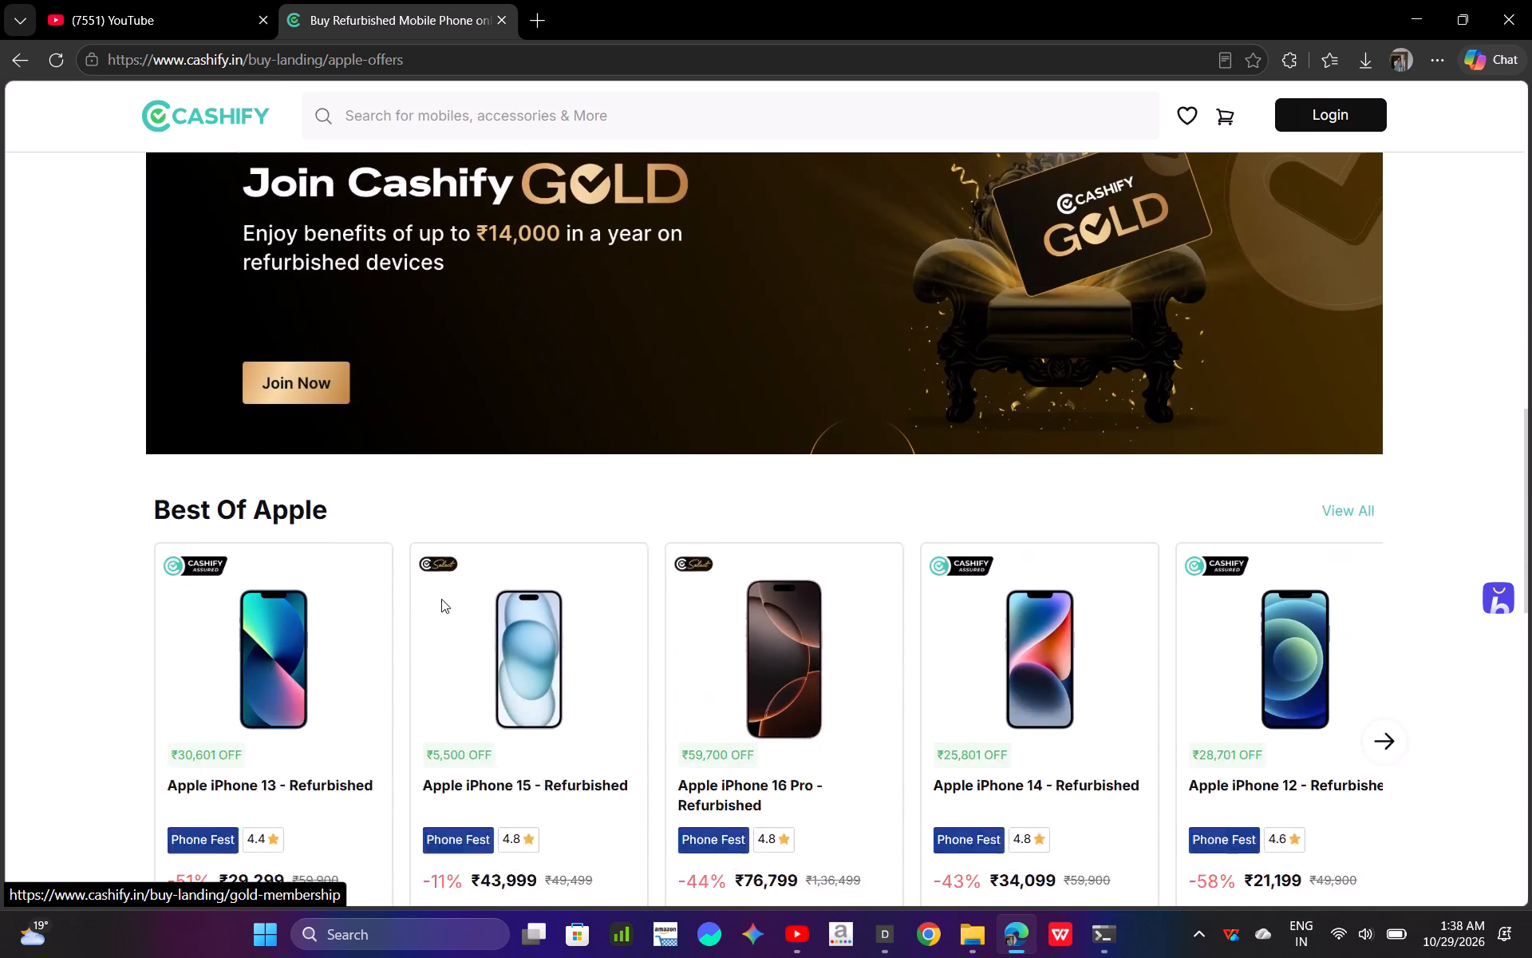
{"action": "scroll", "coordinate": [441, 599], "scroll_direction": "down", "scroll_amount": 3}
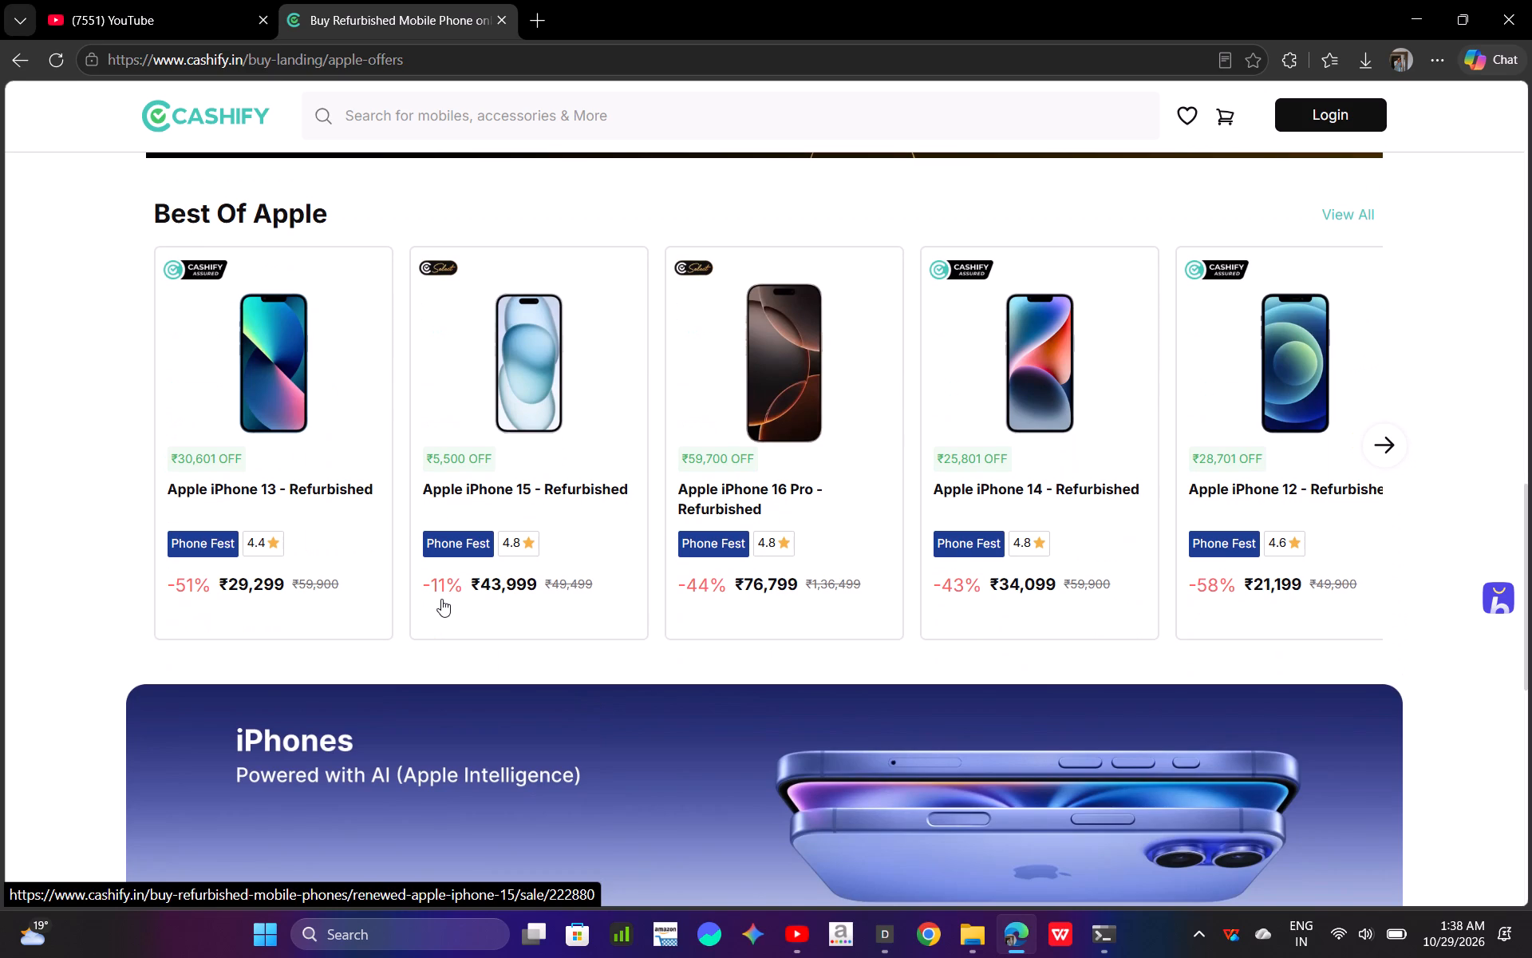
{"action": "scroll", "coordinate": [441, 599], "scroll_direction": "down", "scroll_amount": 2}
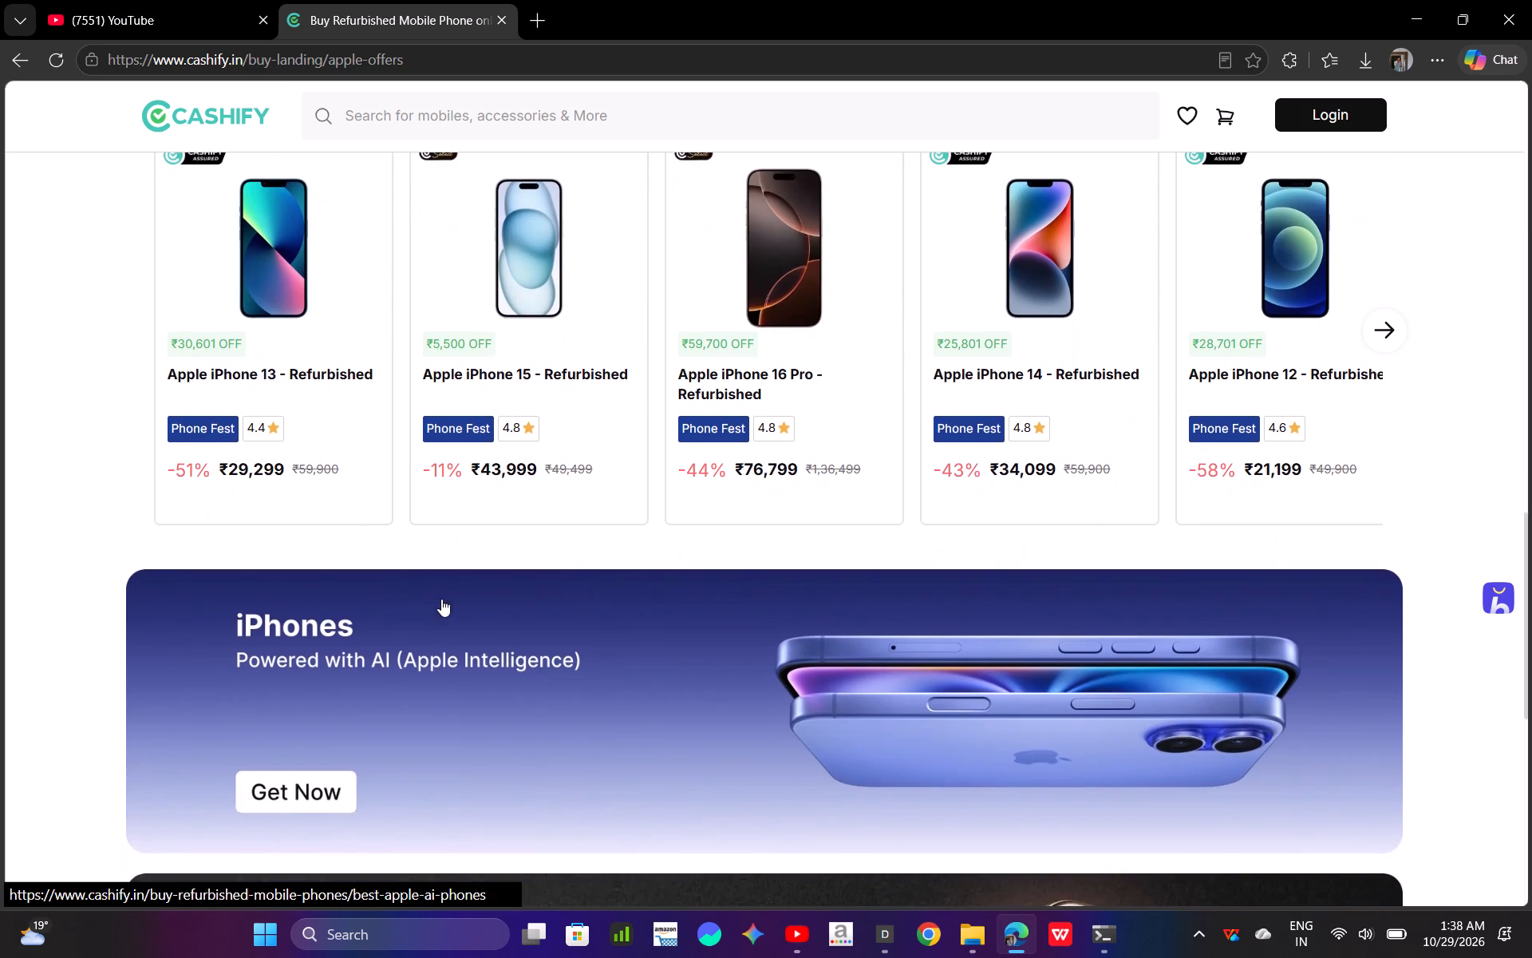
{"action": "scroll", "coordinate": [441, 599], "scroll_direction": "down", "scroll_amount": 5}
{"action": "scroll", "coordinate": [441, 599], "scroll_direction": "up", "scroll_amount": 4}
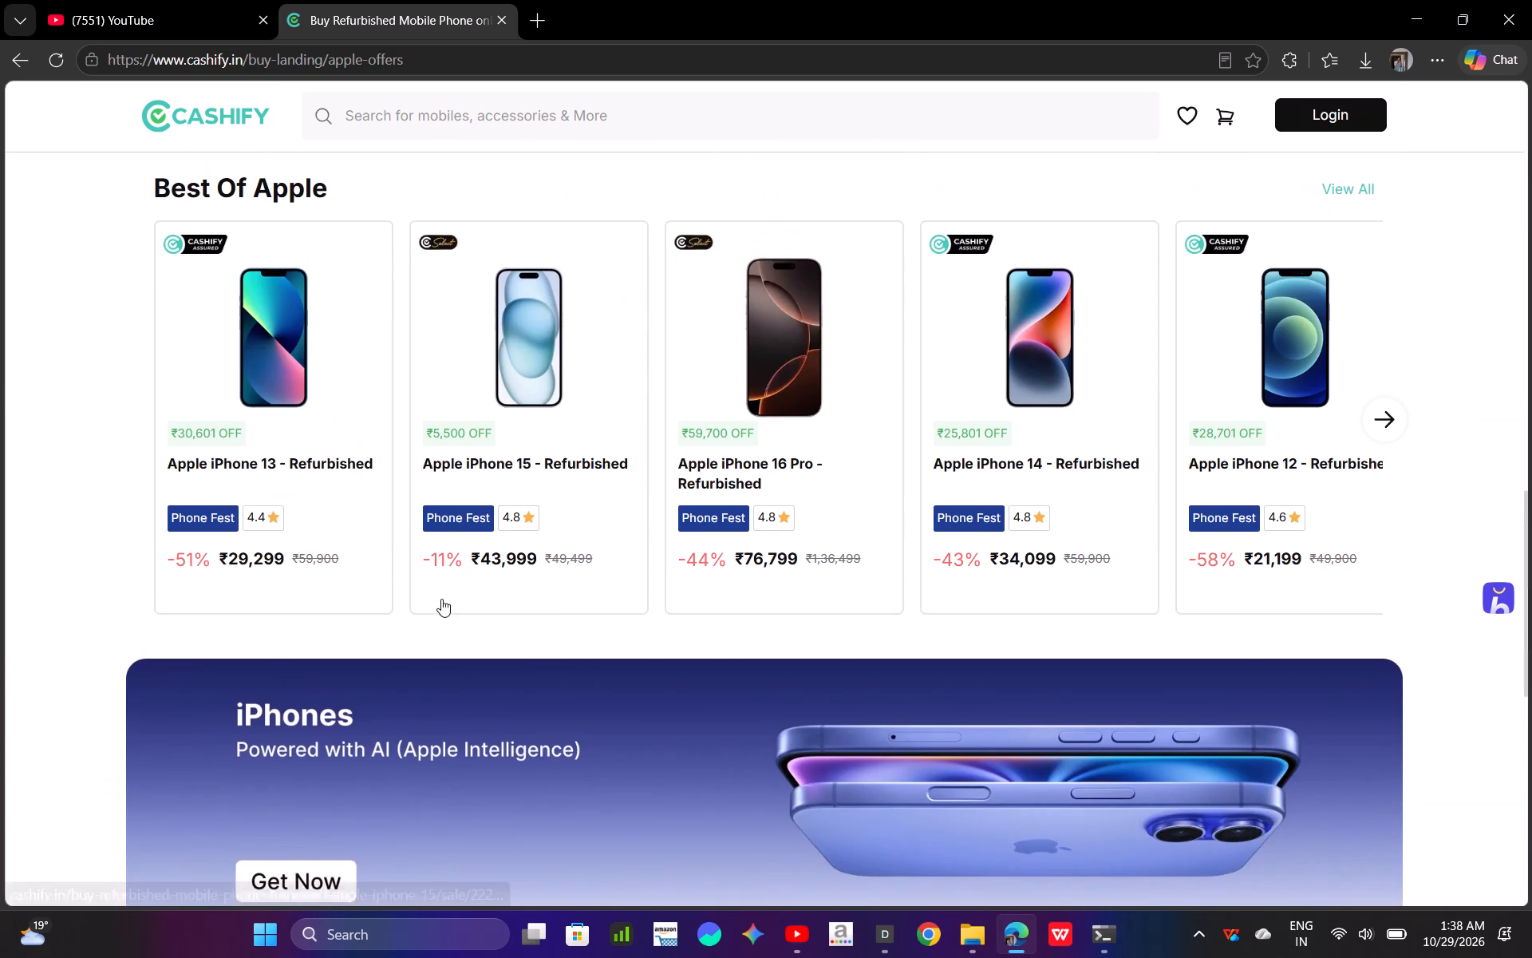
{"action": "scroll", "coordinate": [570, 393], "scroll_direction": "up", "scroll_amount": 2}
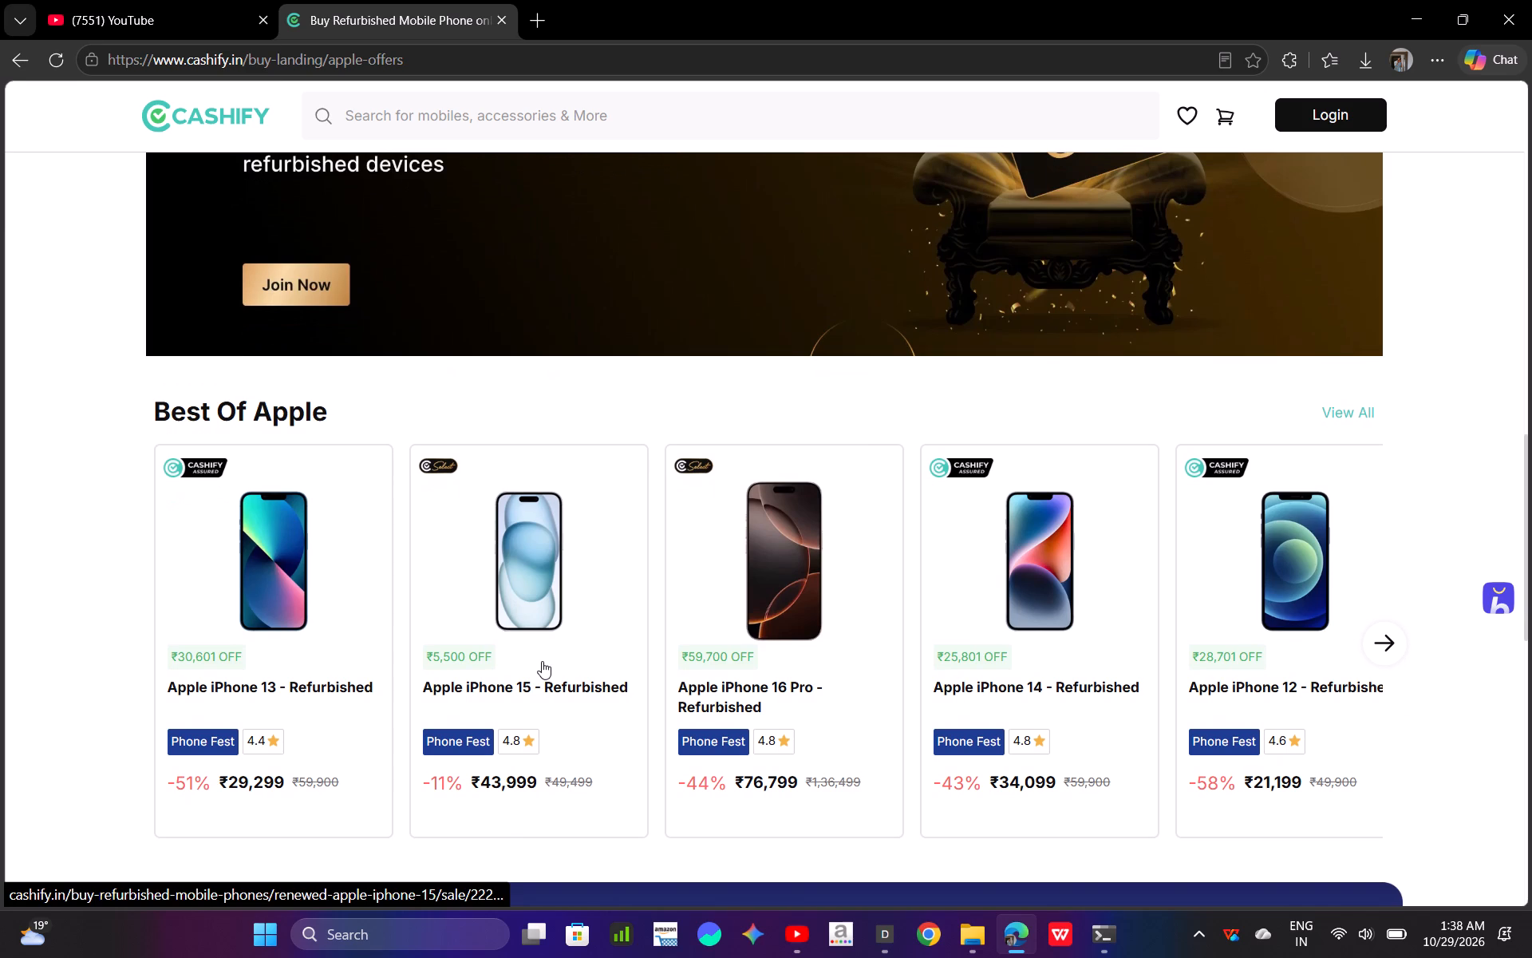
{"action": "scroll", "coordinate": [259, 555], "scroll_direction": "up", "scroll_amount": 5}
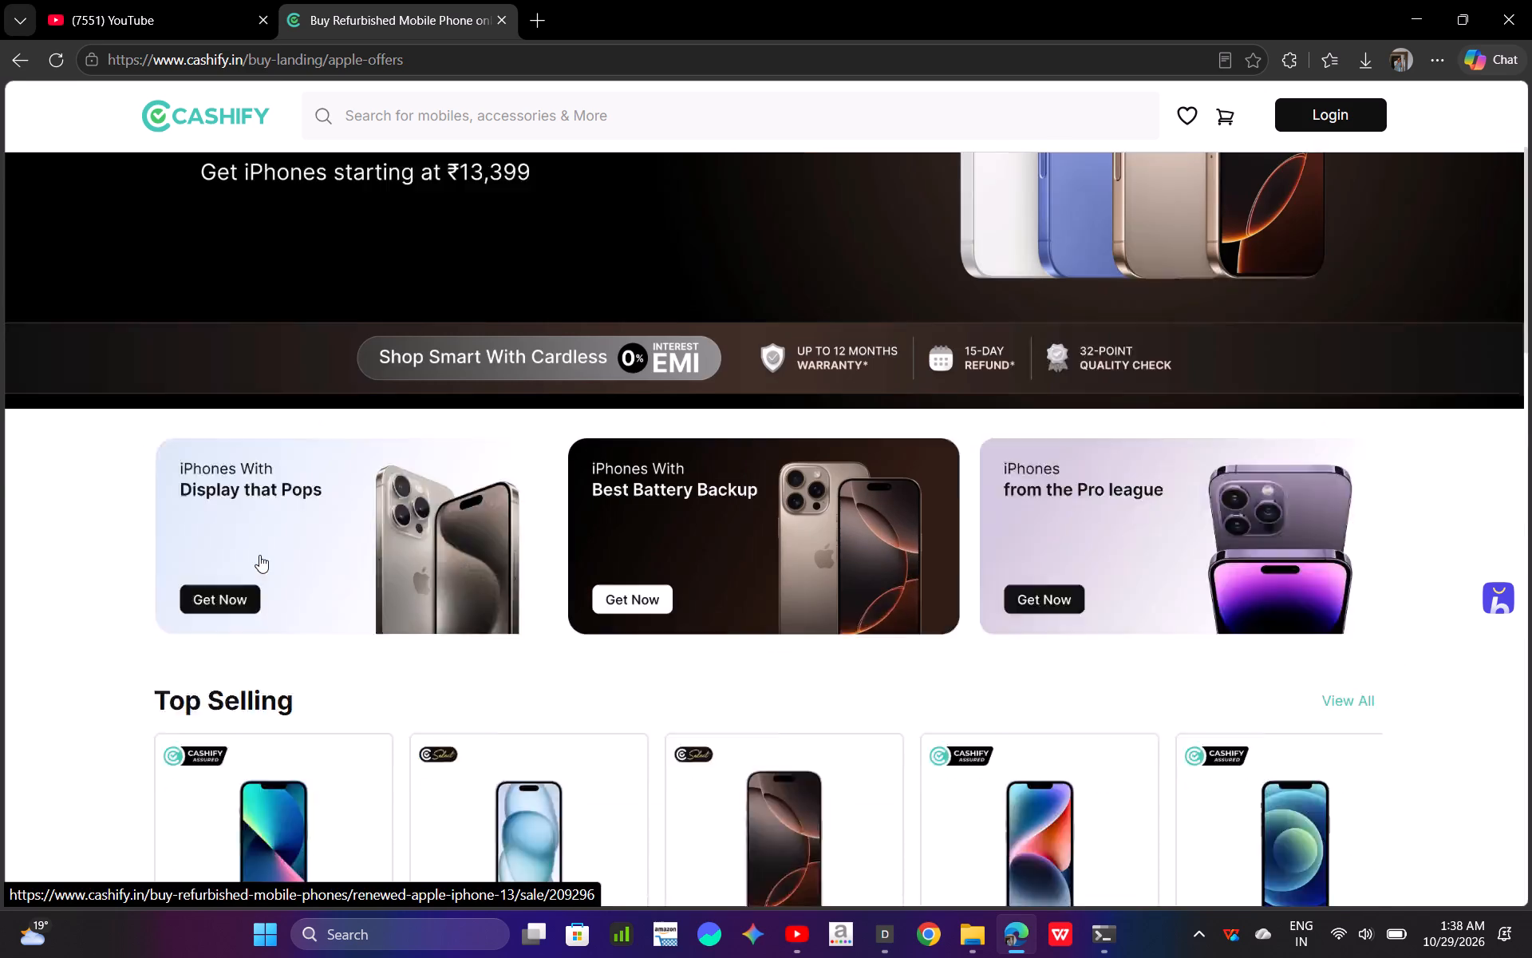
Open the refurbished Apple iPhone 16 Pro Max listing from the iPhones With Best Battery Backup collection.
{"action": "scroll", "coordinate": [259, 555], "scroll_direction": "down", "scroll_amount": 3}
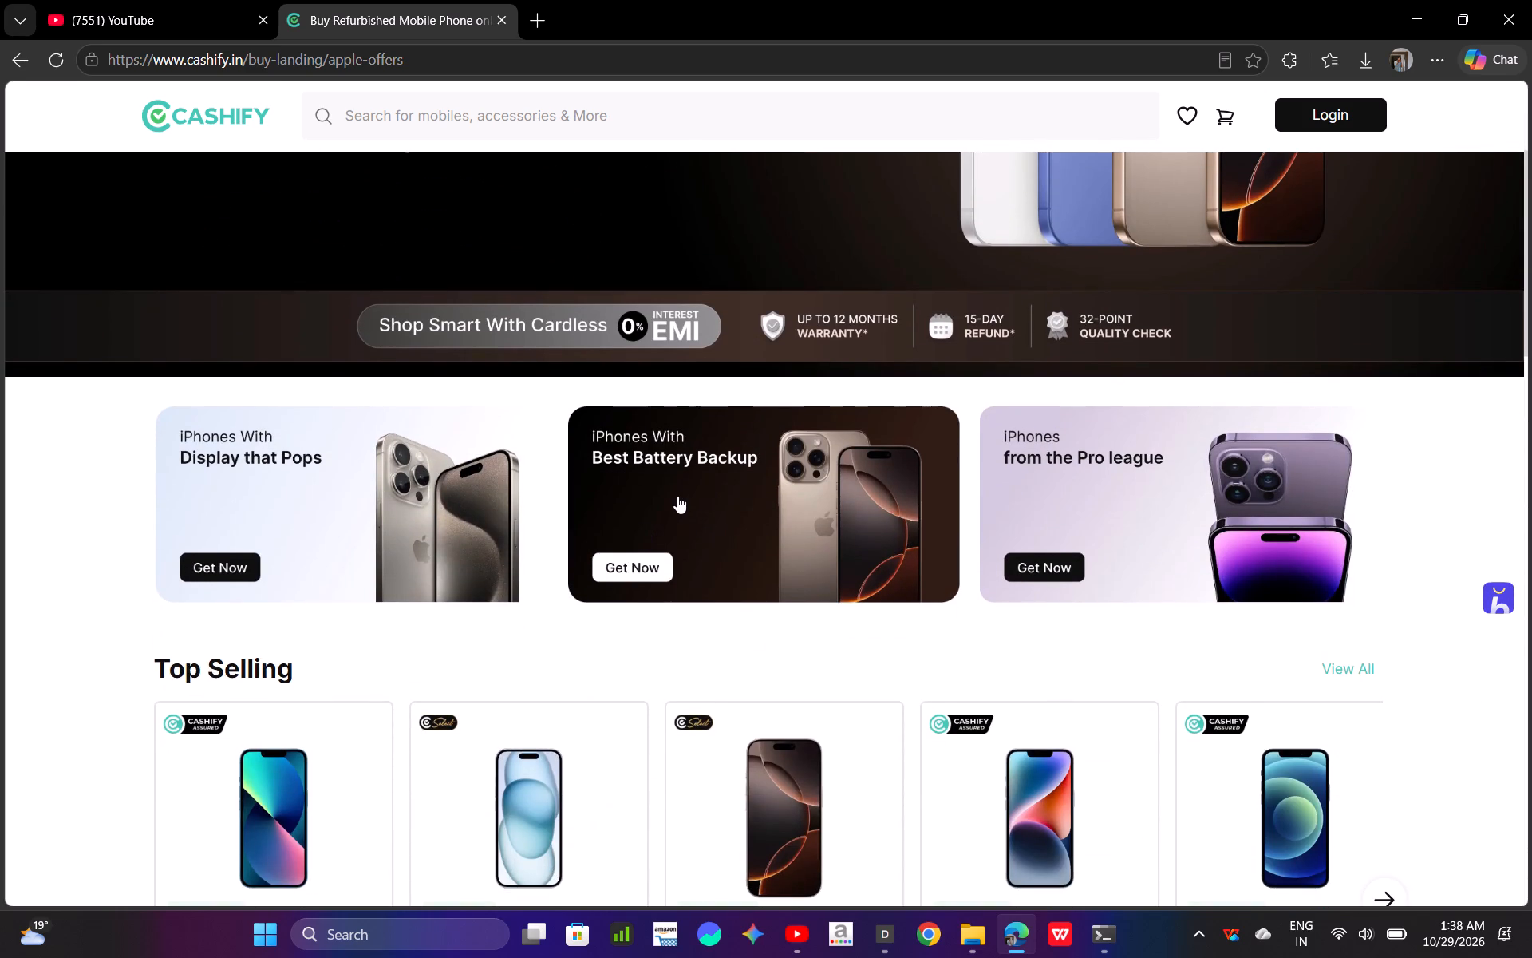
{"action": "left_click", "coordinate": [677, 496]}
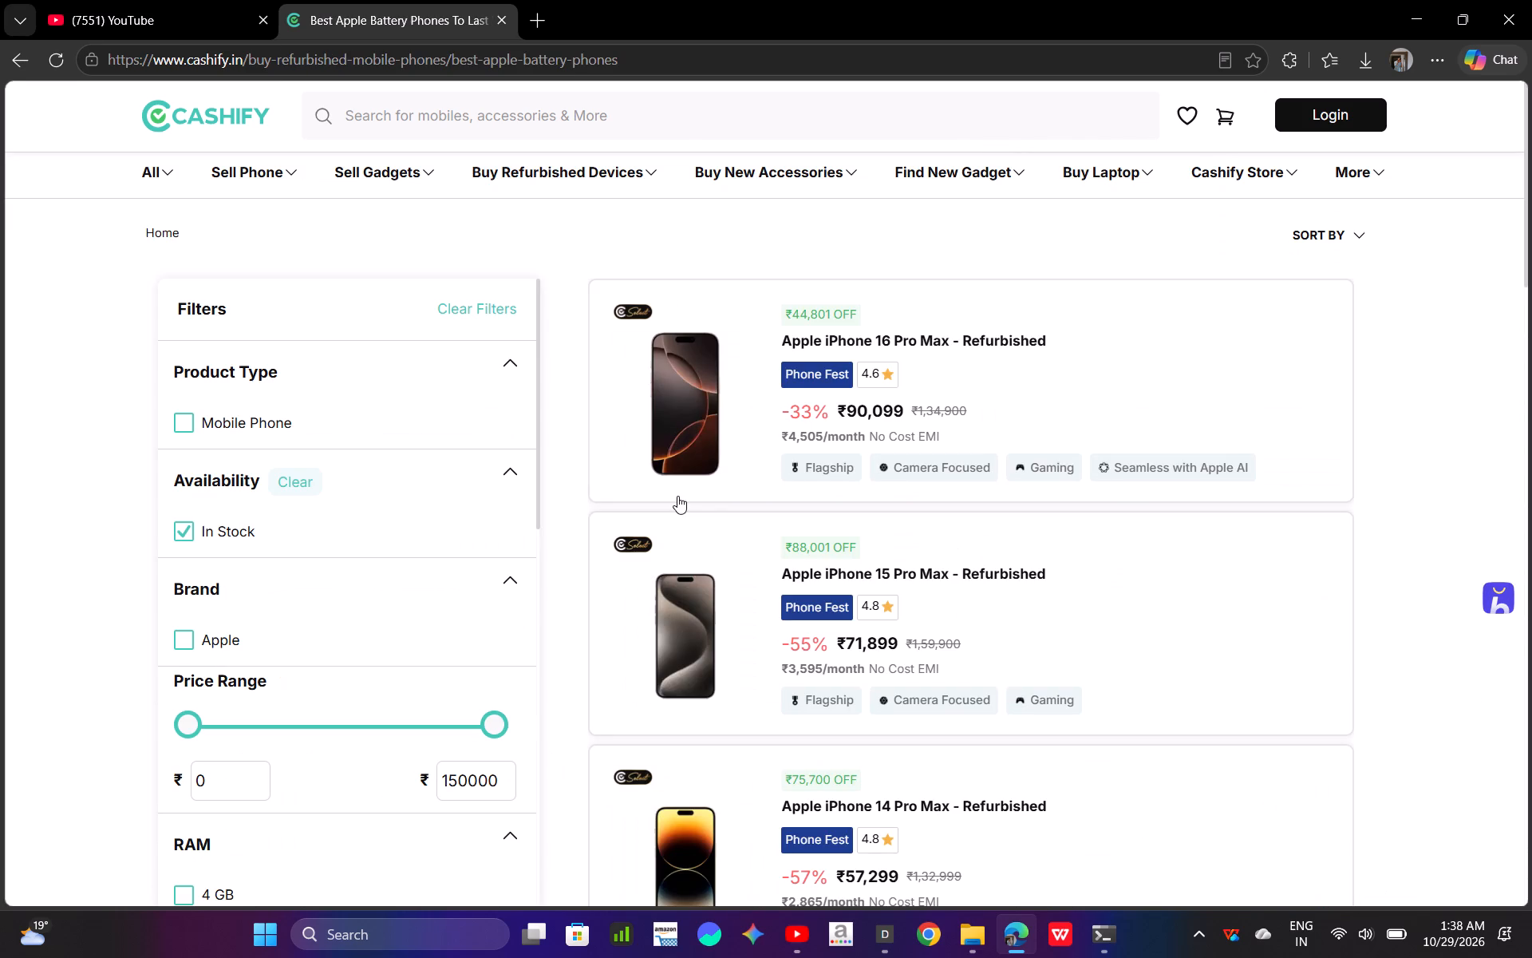
{"action": "left_click", "coordinate": [684, 389]}
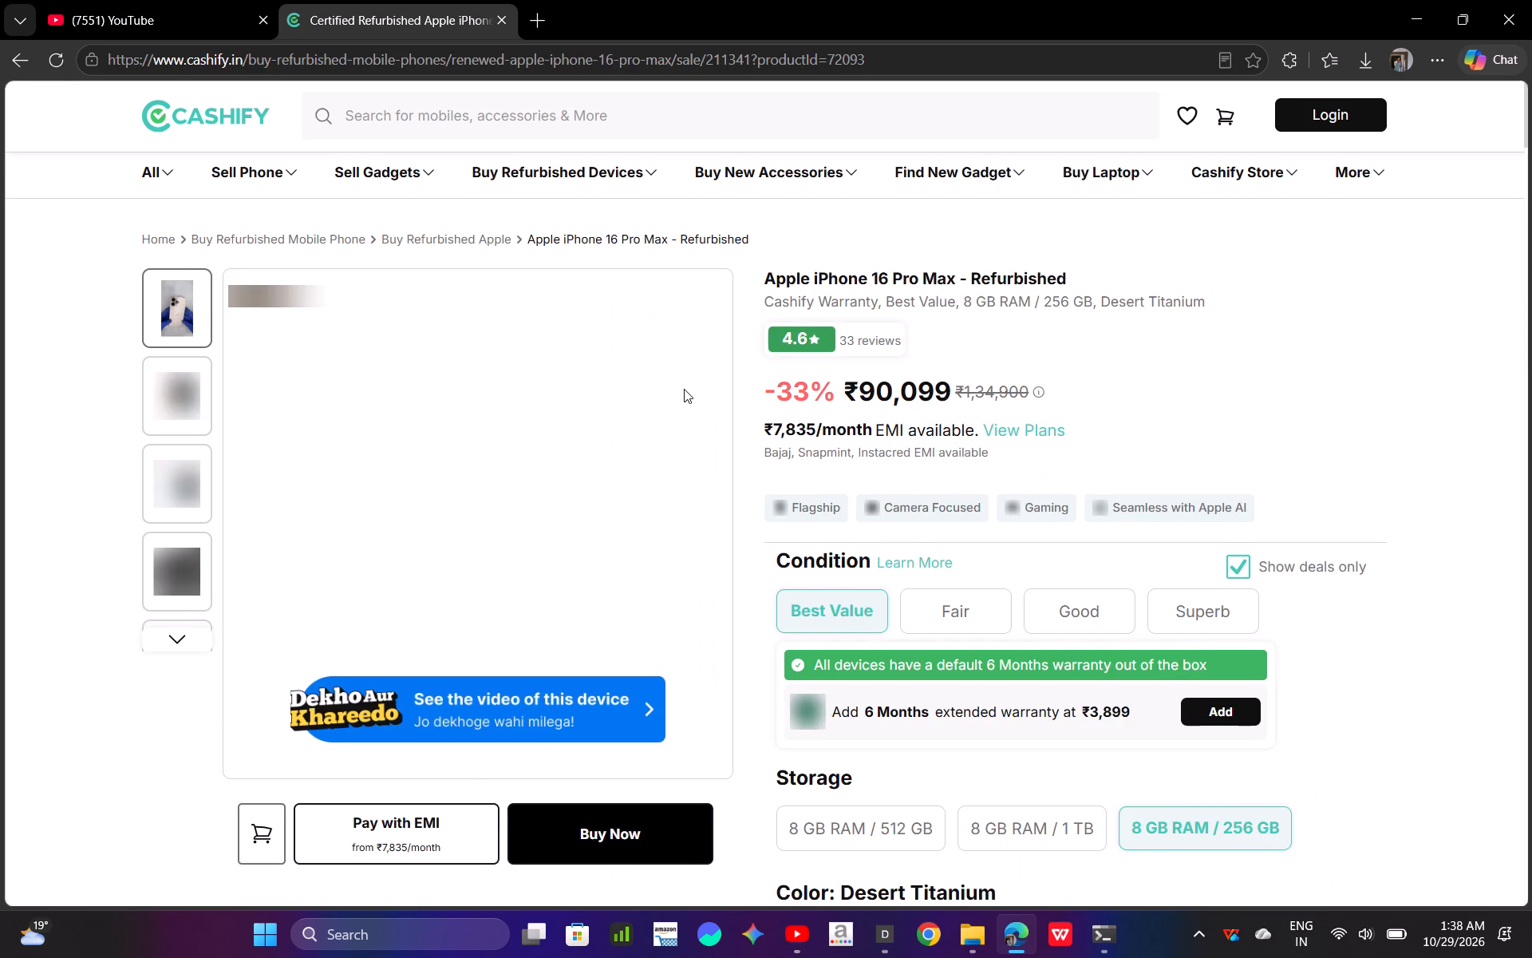
Review the iPhone 16 Pro Max listing's condition, storage, colour, combo offers, payment methods and delivery details.
{"action": "scroll", "coordinate": [684, 389], "scroll_direction": "down", "scroll_amount": 1}
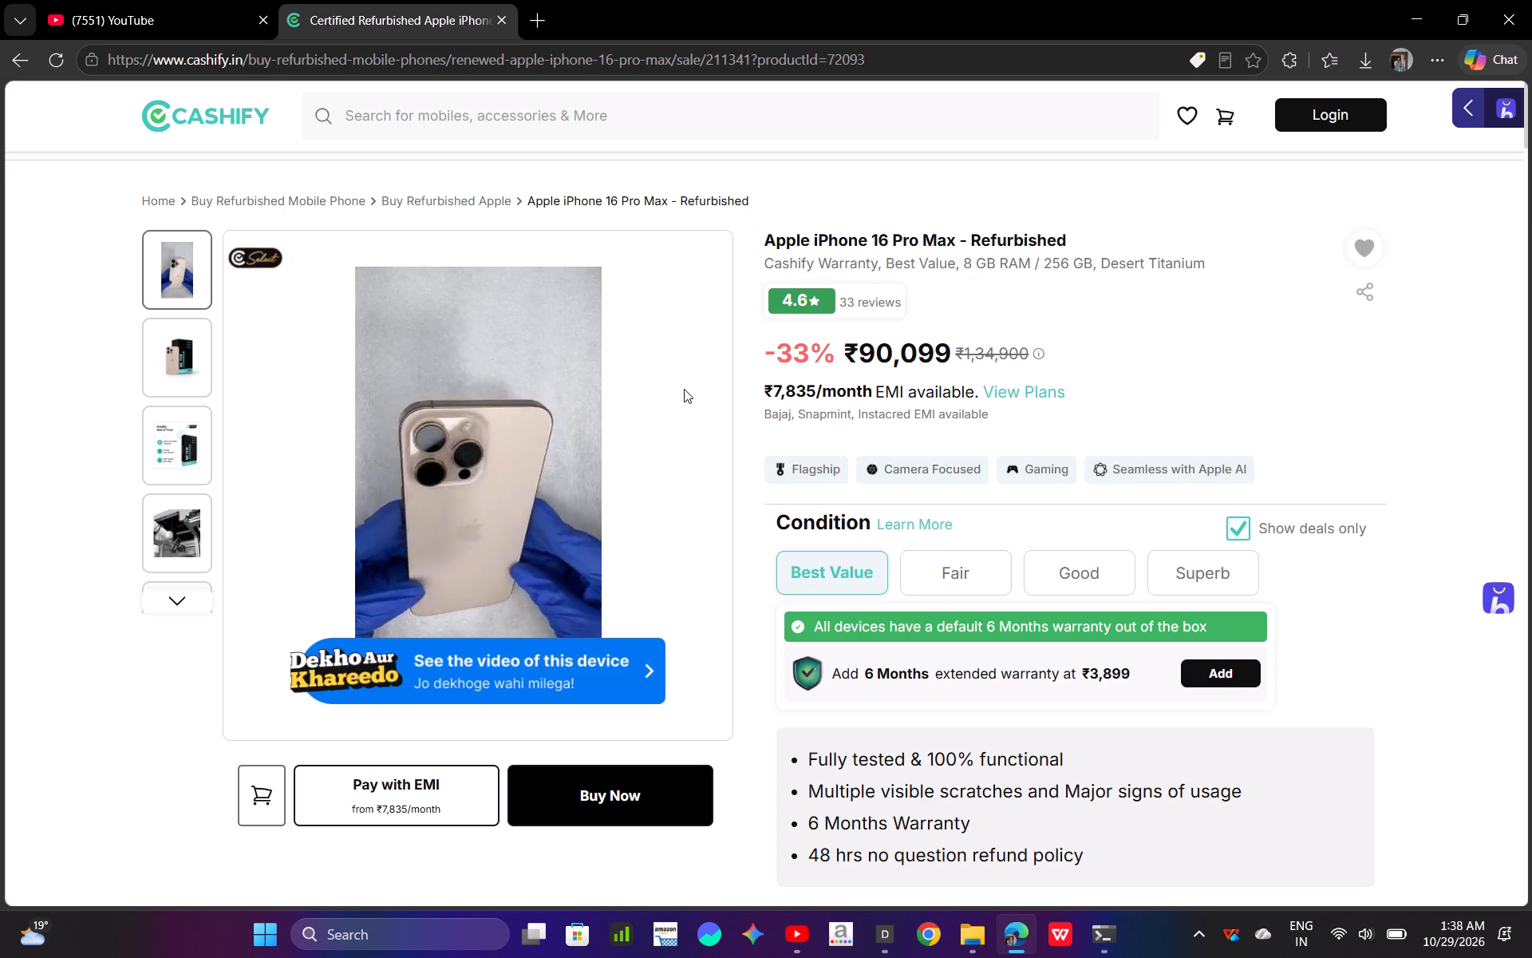
{"action": "scroll", "coordinate": [684, 389], "scroll_direction": "down", "scroll_amount": 6}
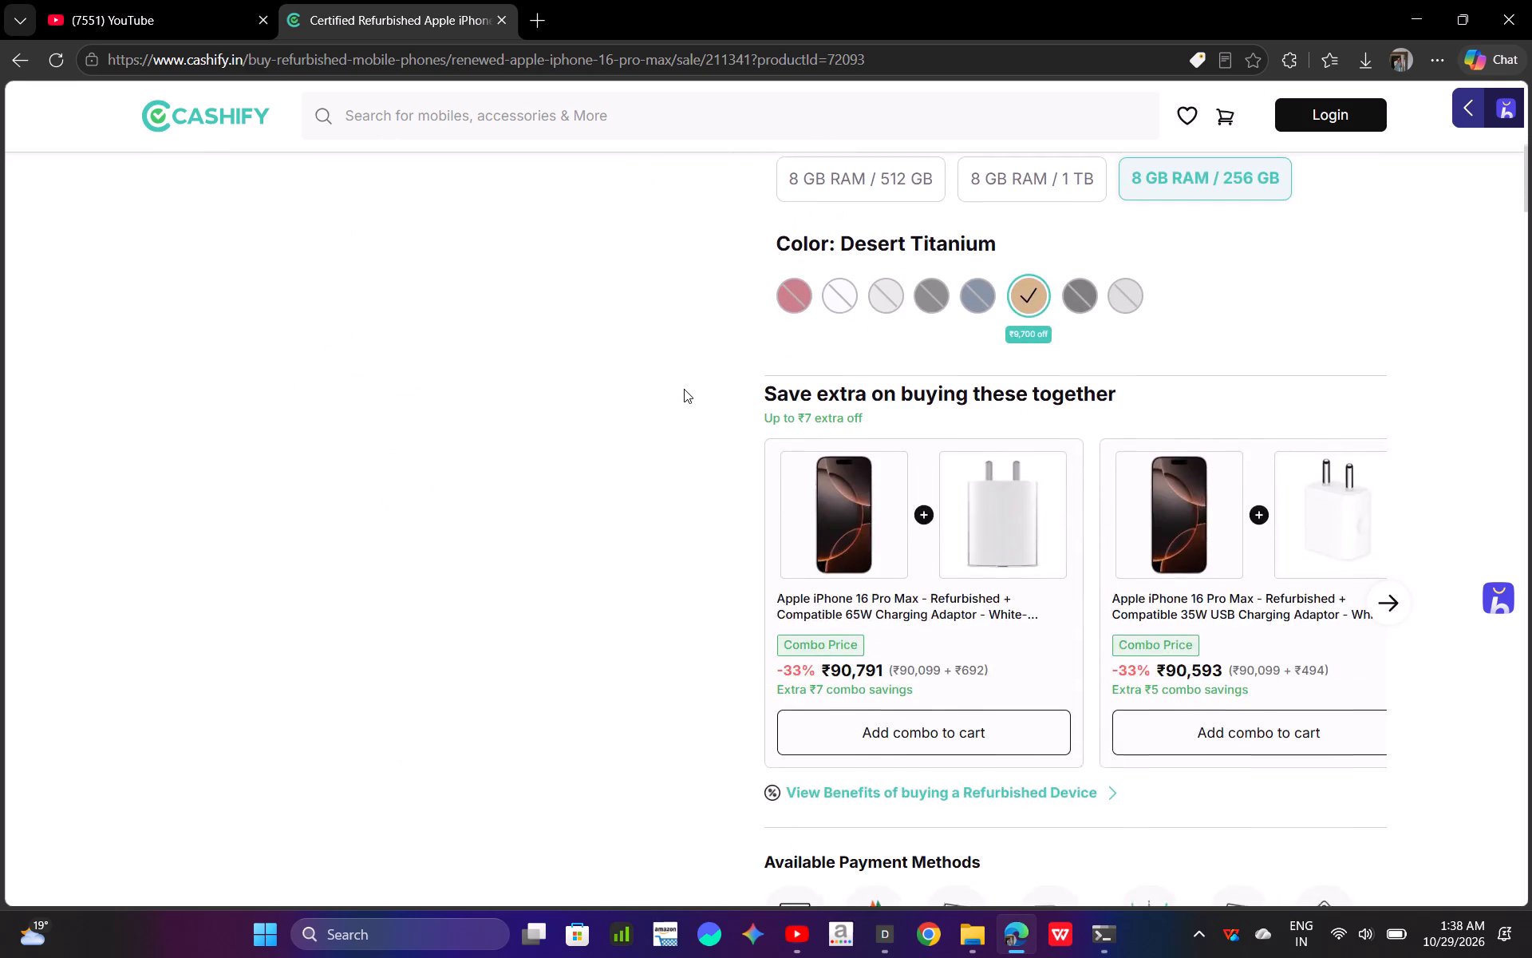
{"action": "scroll", "coordinate": [684, 389], "scroll_direction": "down", "scroll_amount": 2}
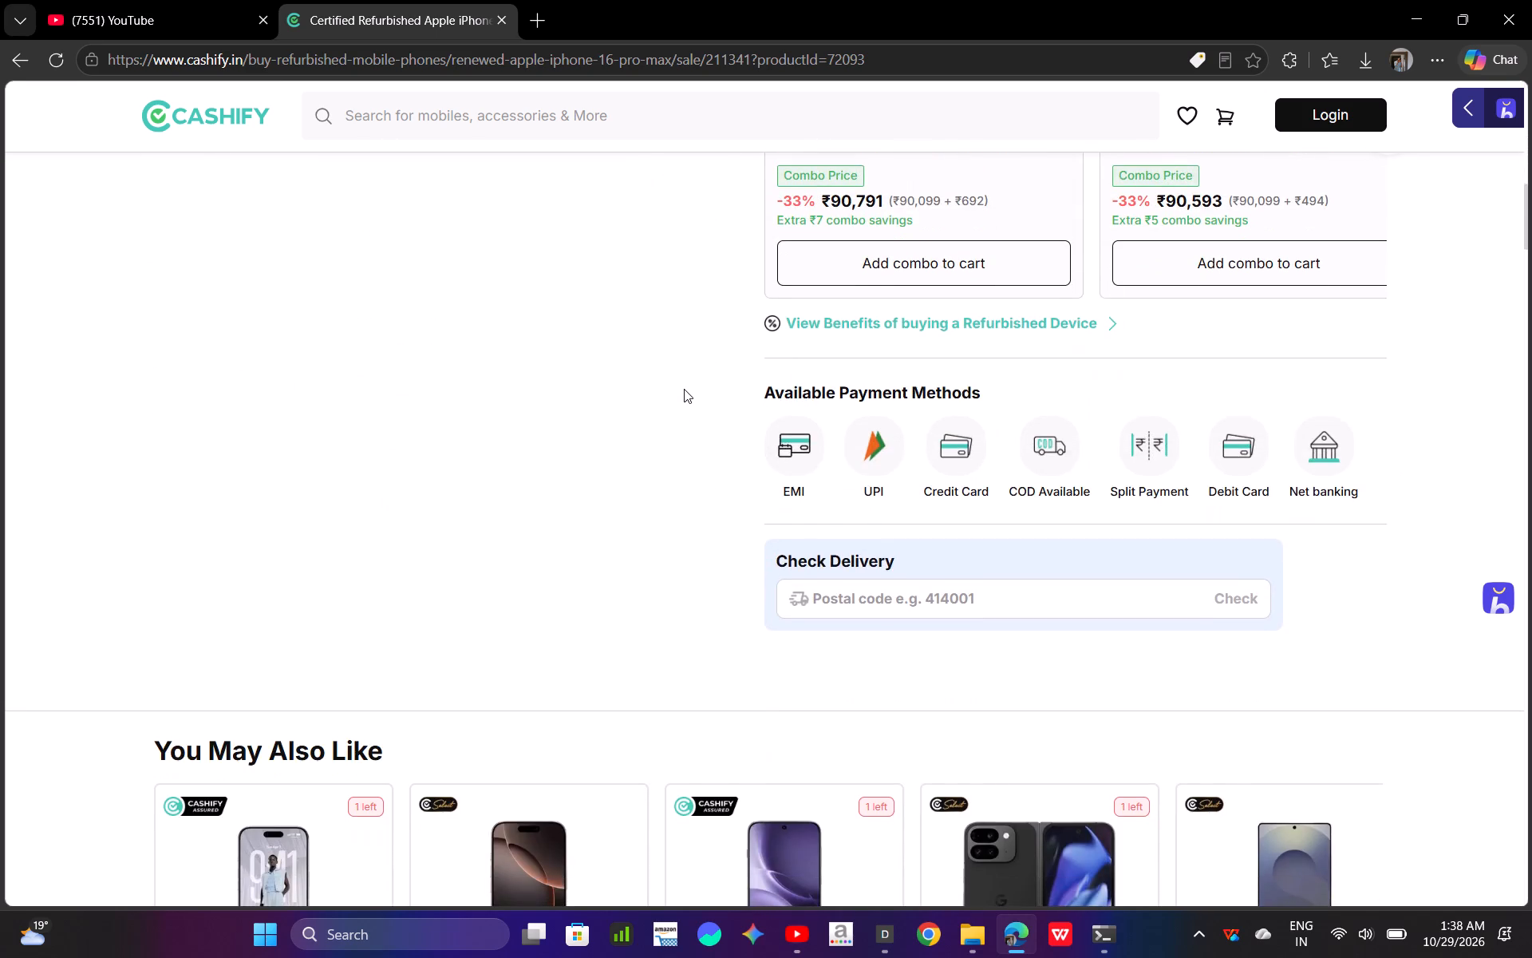